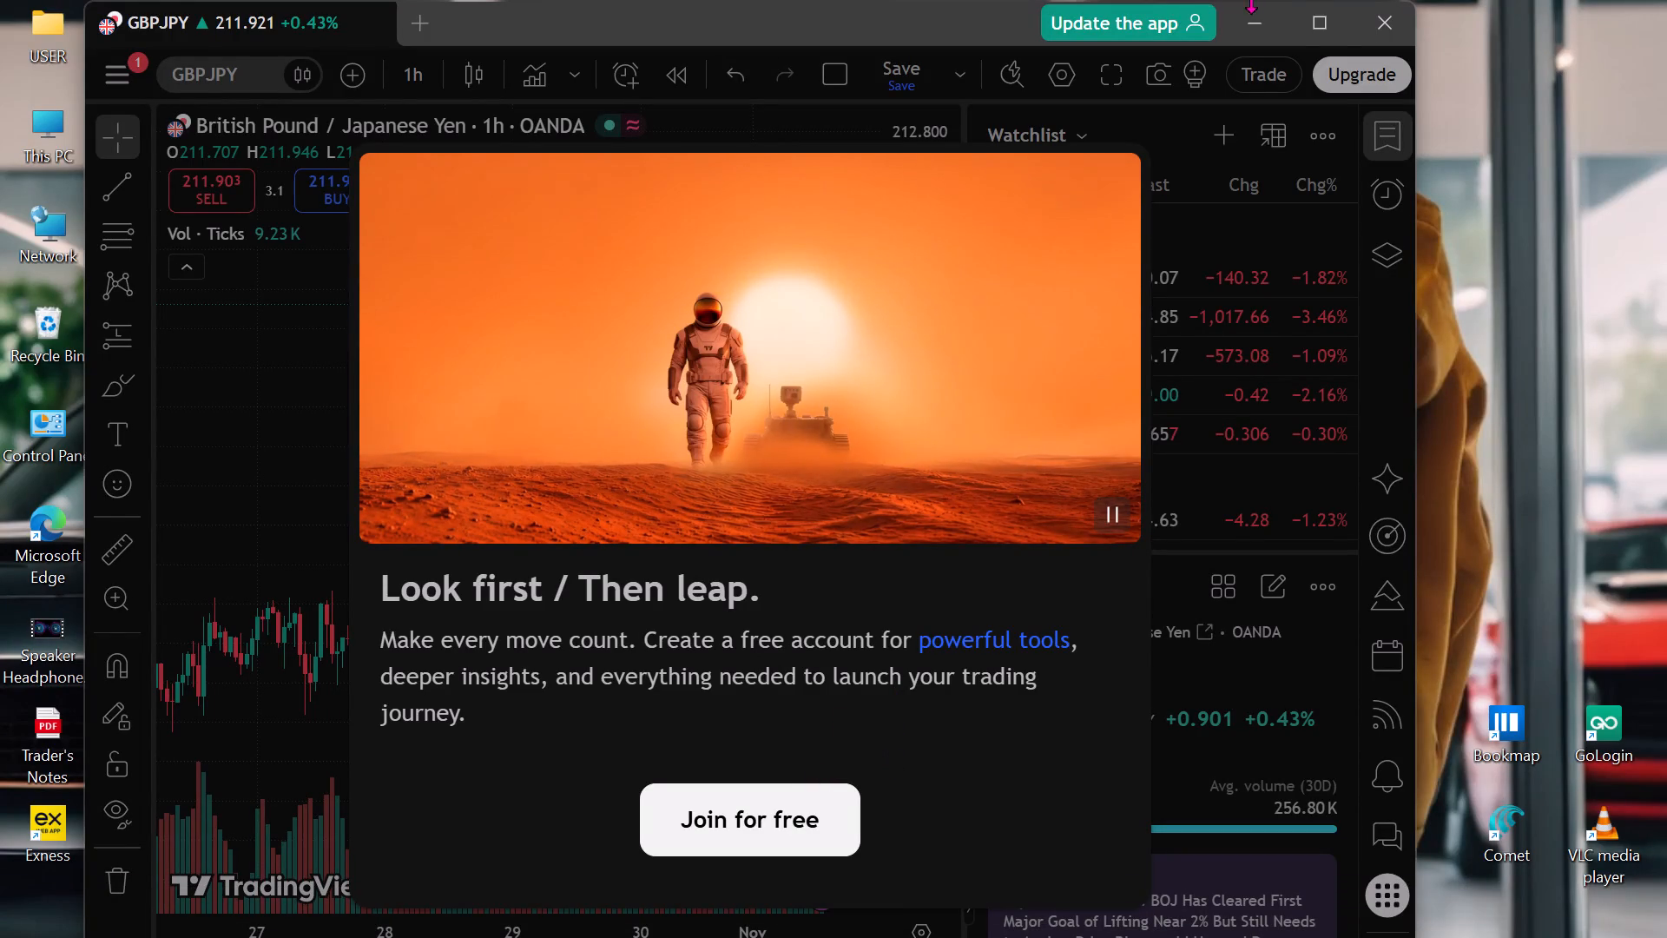
Maximize the charting window to fill the screen.
click(1299, 30)
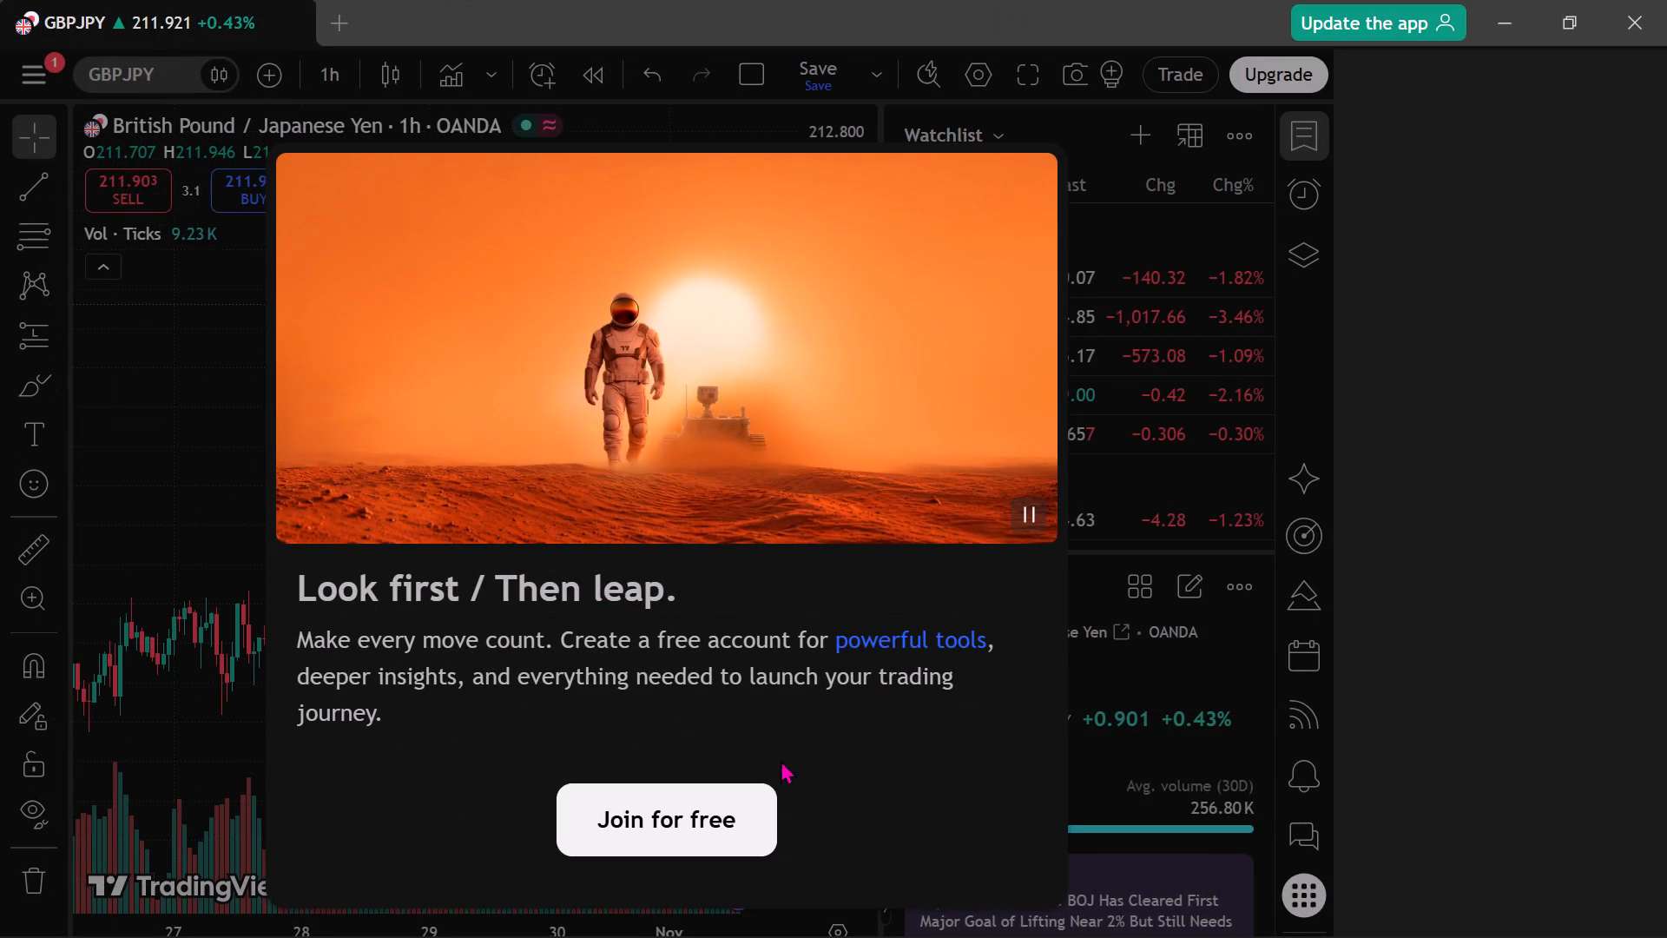
Start joining for free from the account sign-up prompt covering the GBPJPY chart.
click(683, 814)
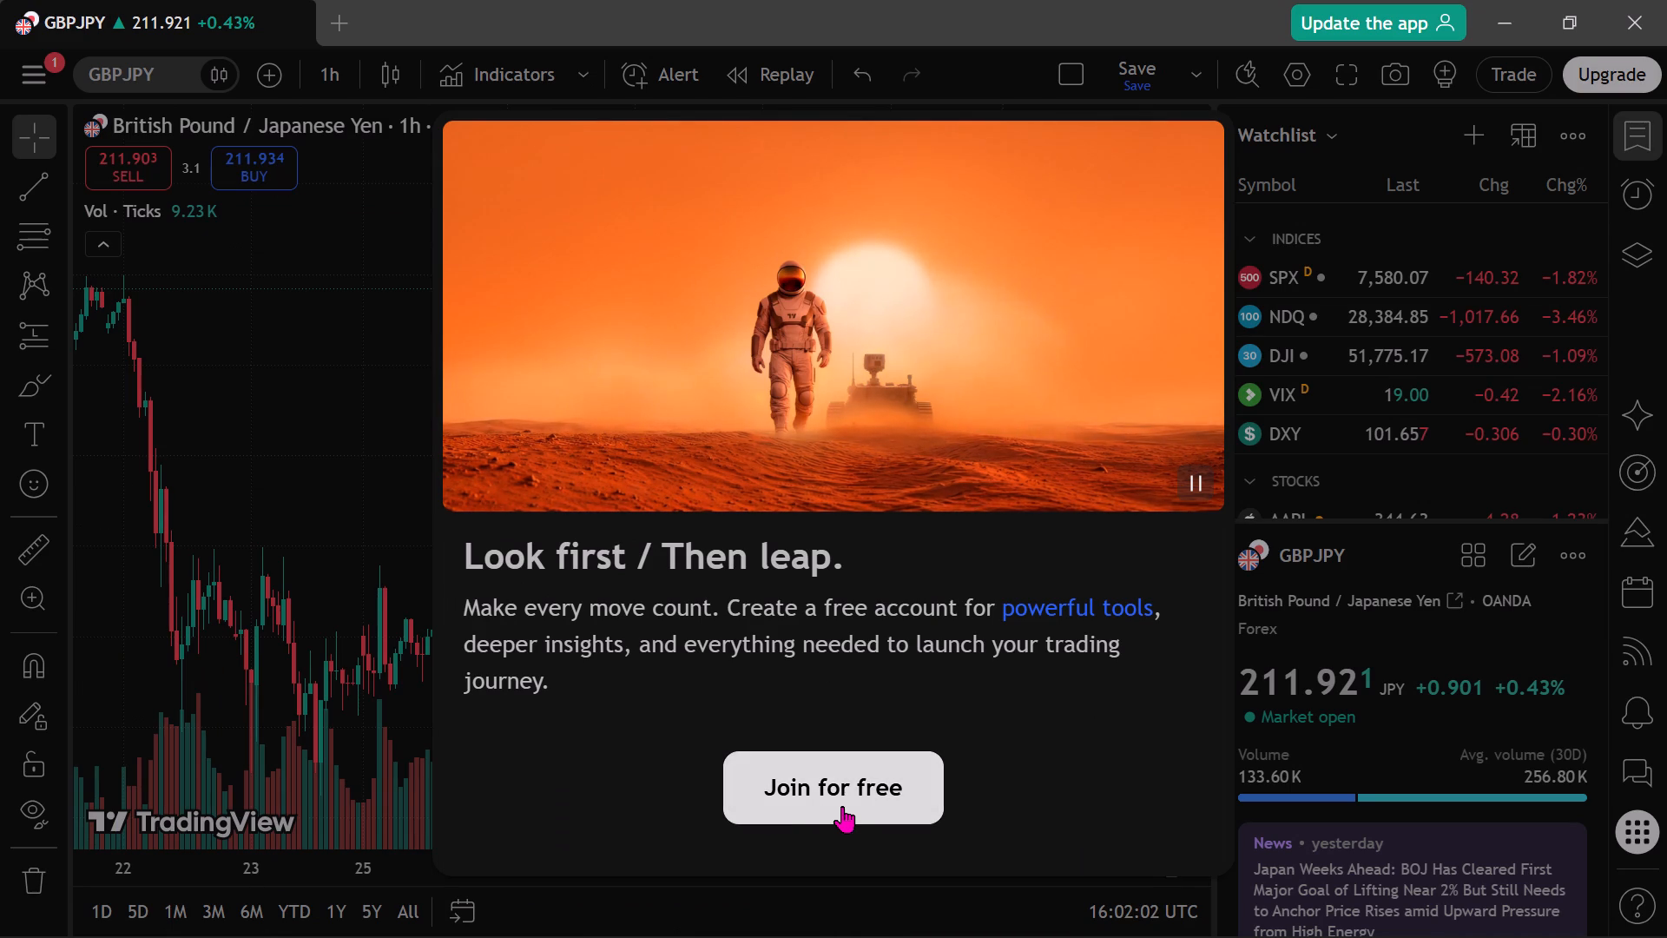
click(882, 789)
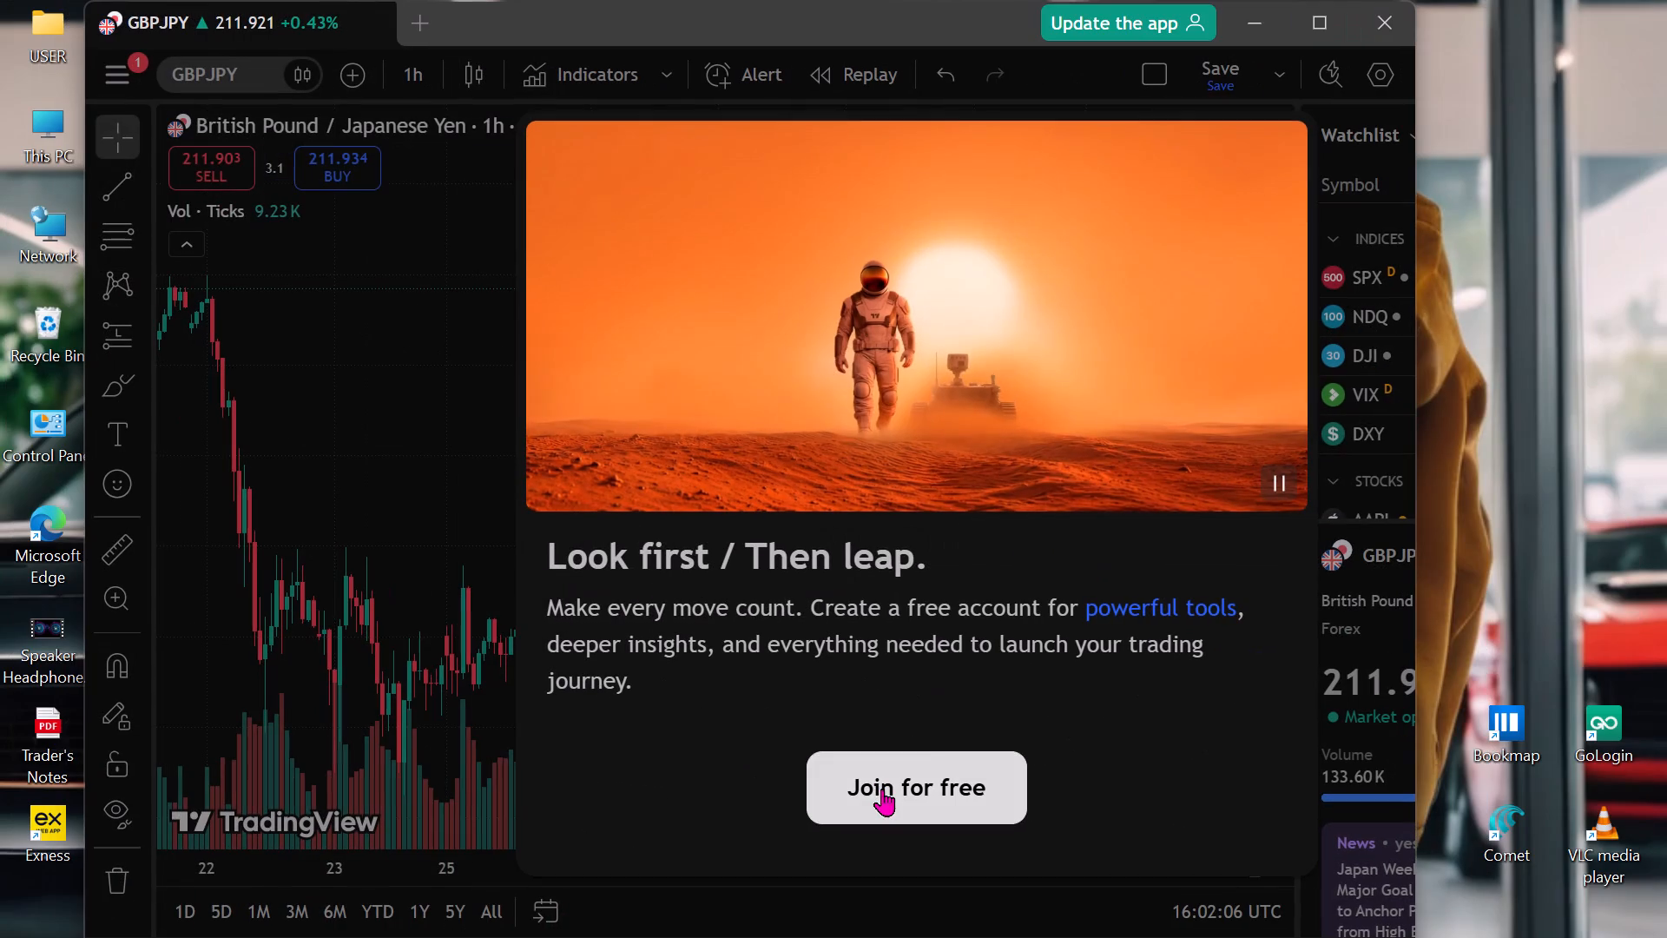
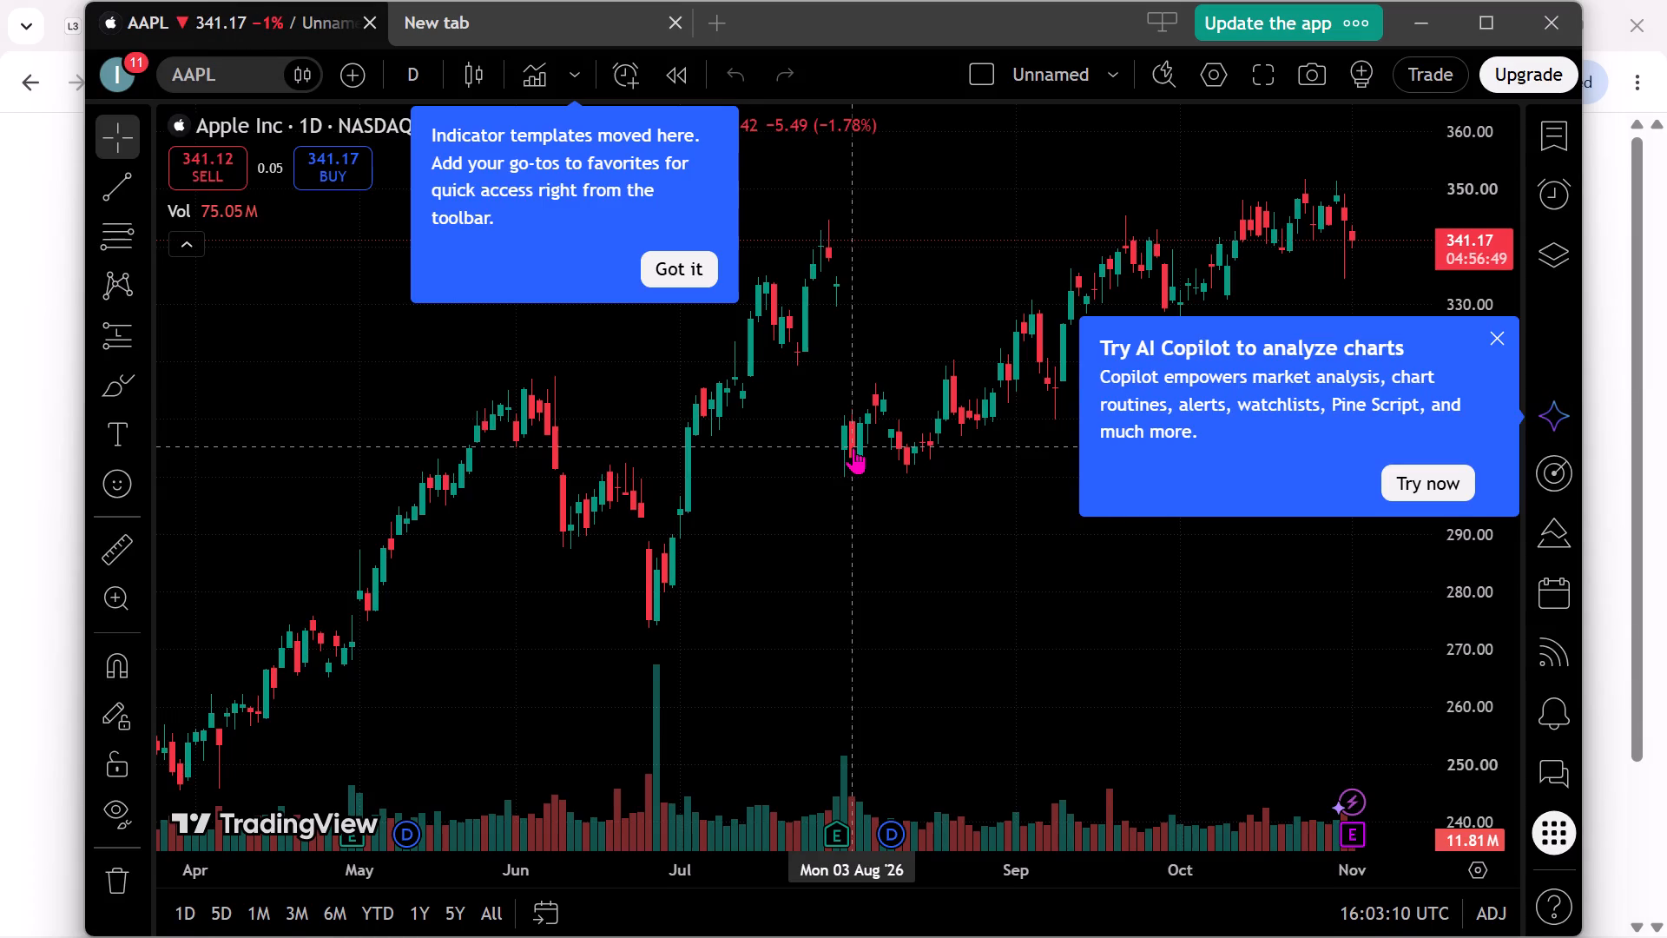
Maximize the charting window and dismiss the tip about moved indicator templates.
click(1470, 16)
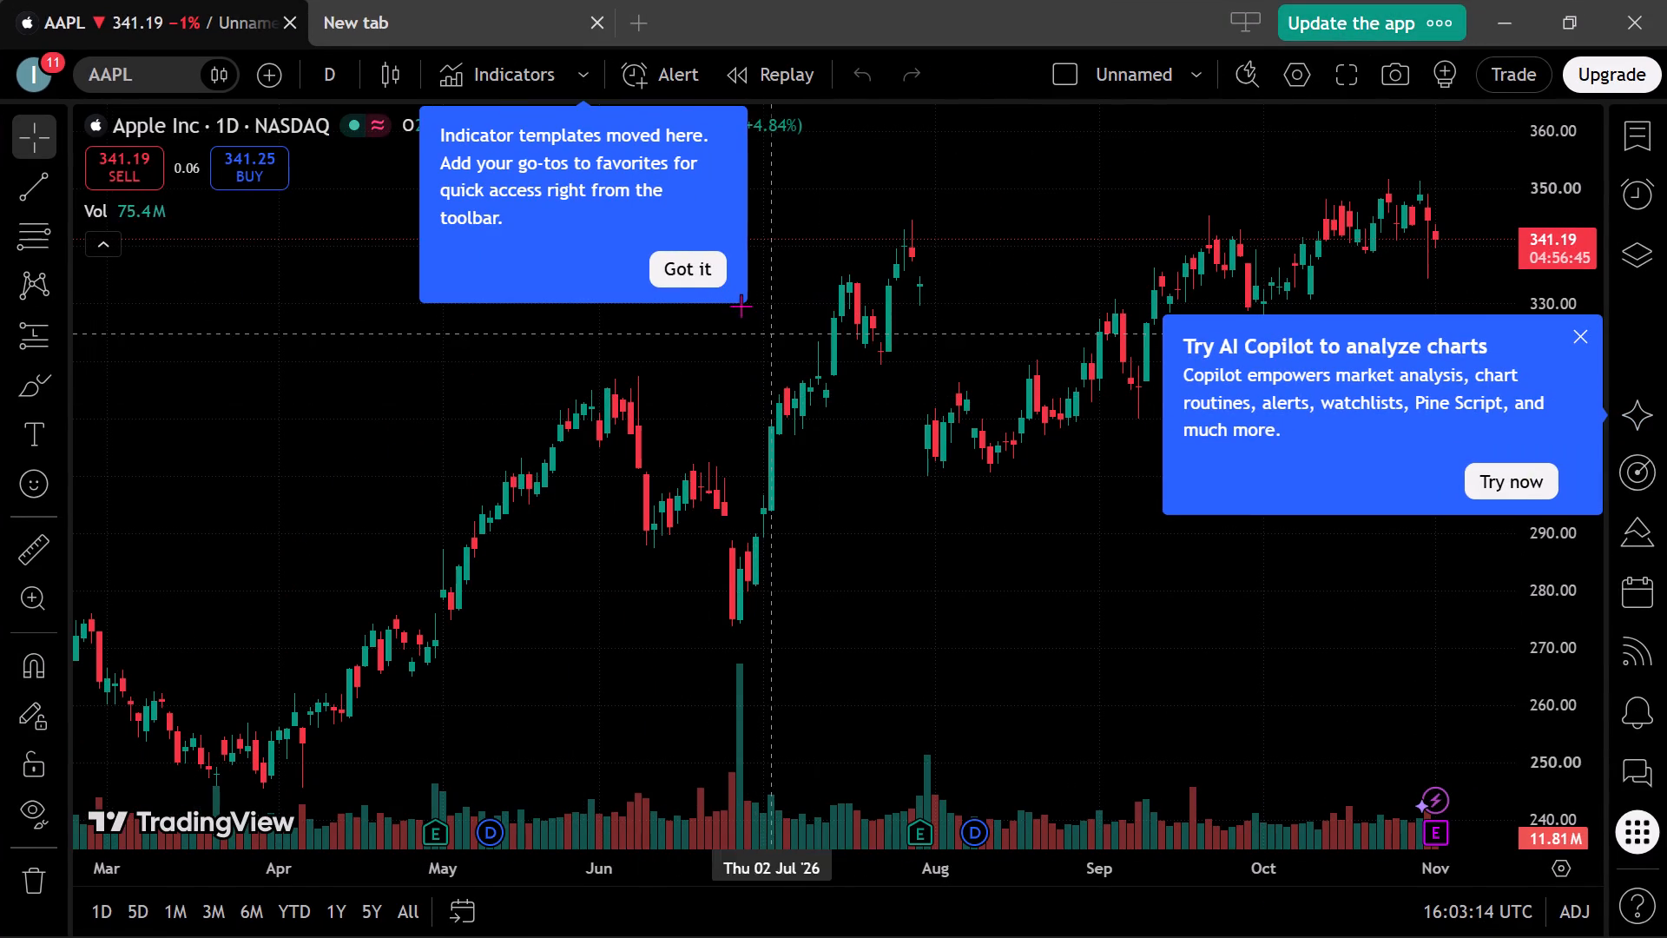
click(686, 275)
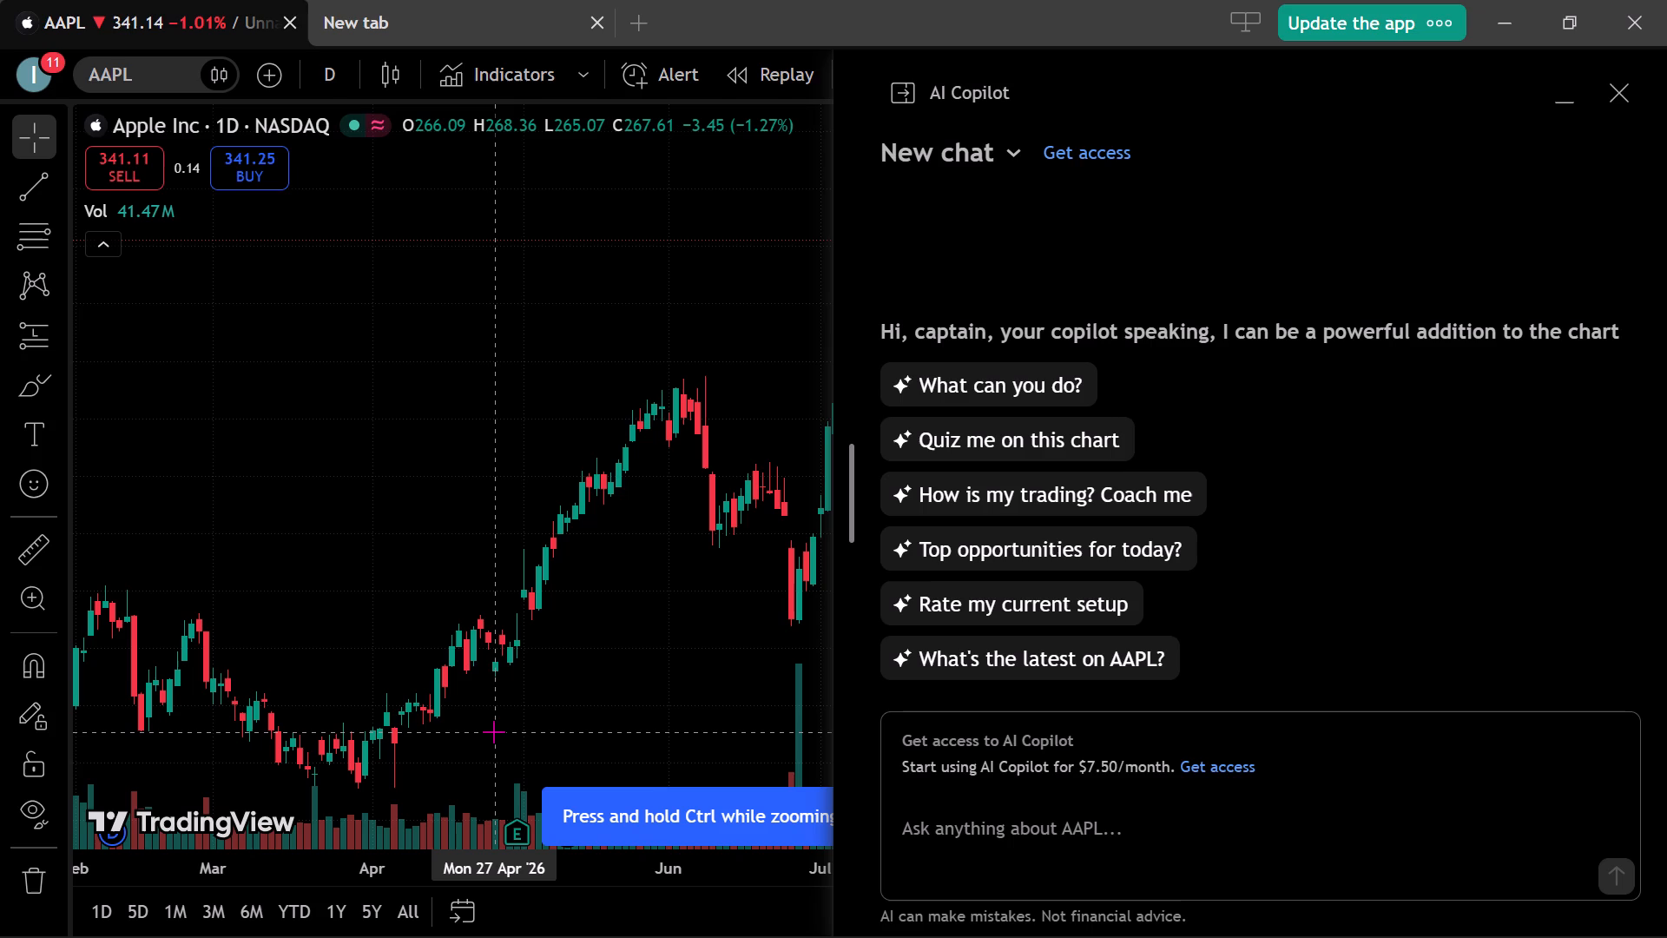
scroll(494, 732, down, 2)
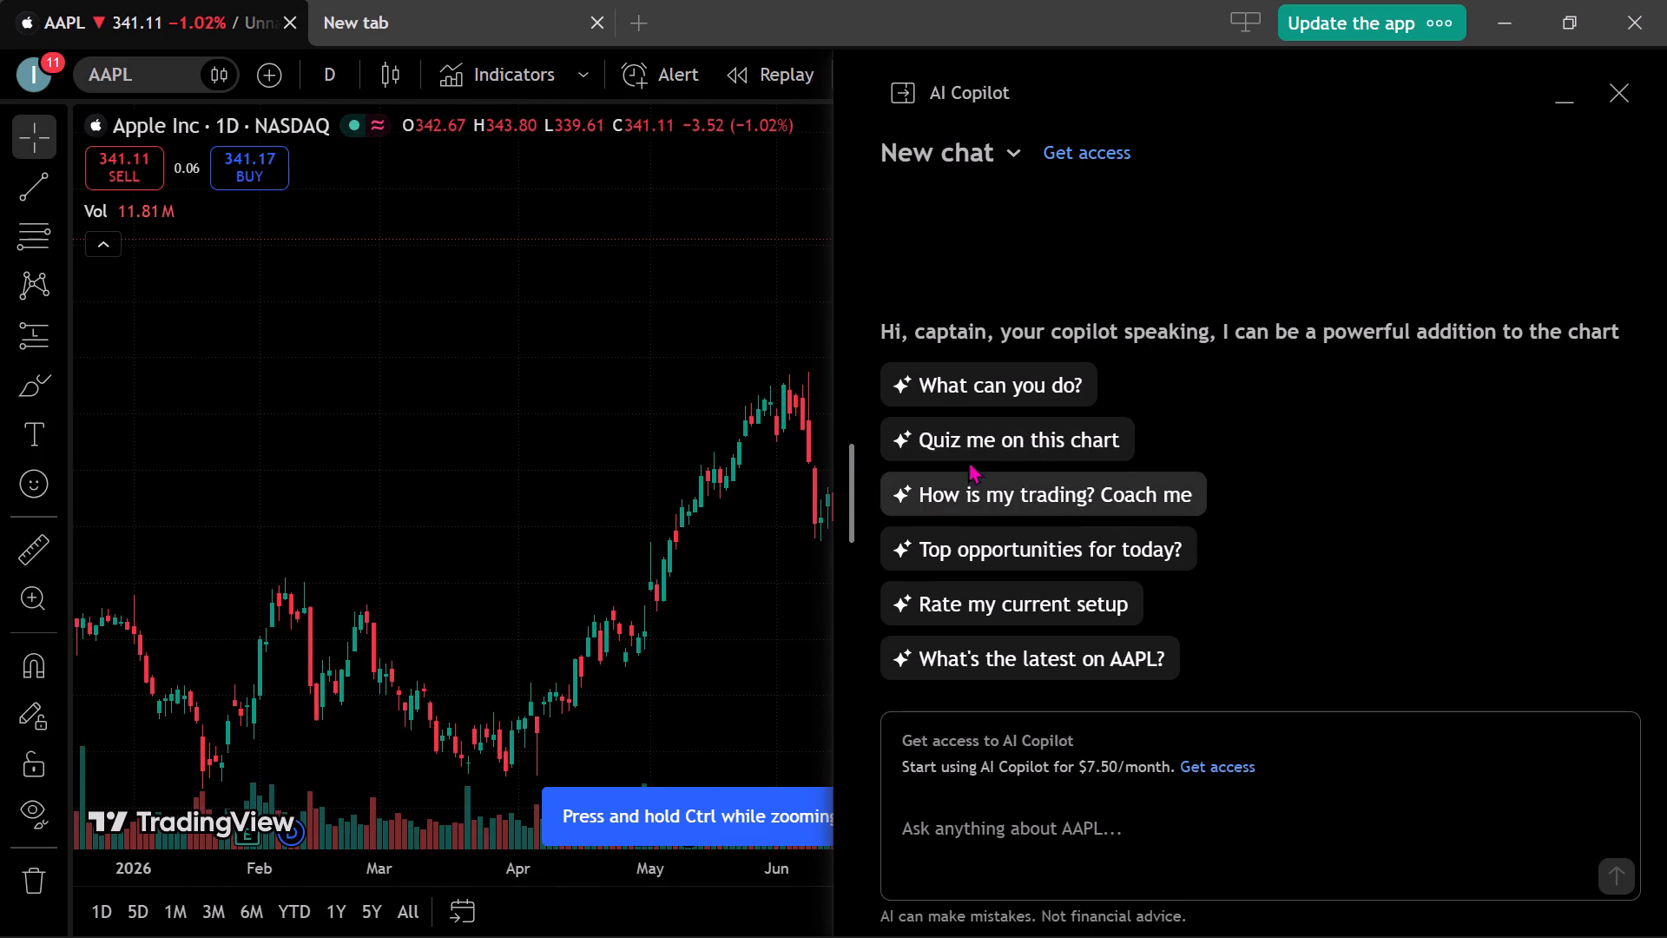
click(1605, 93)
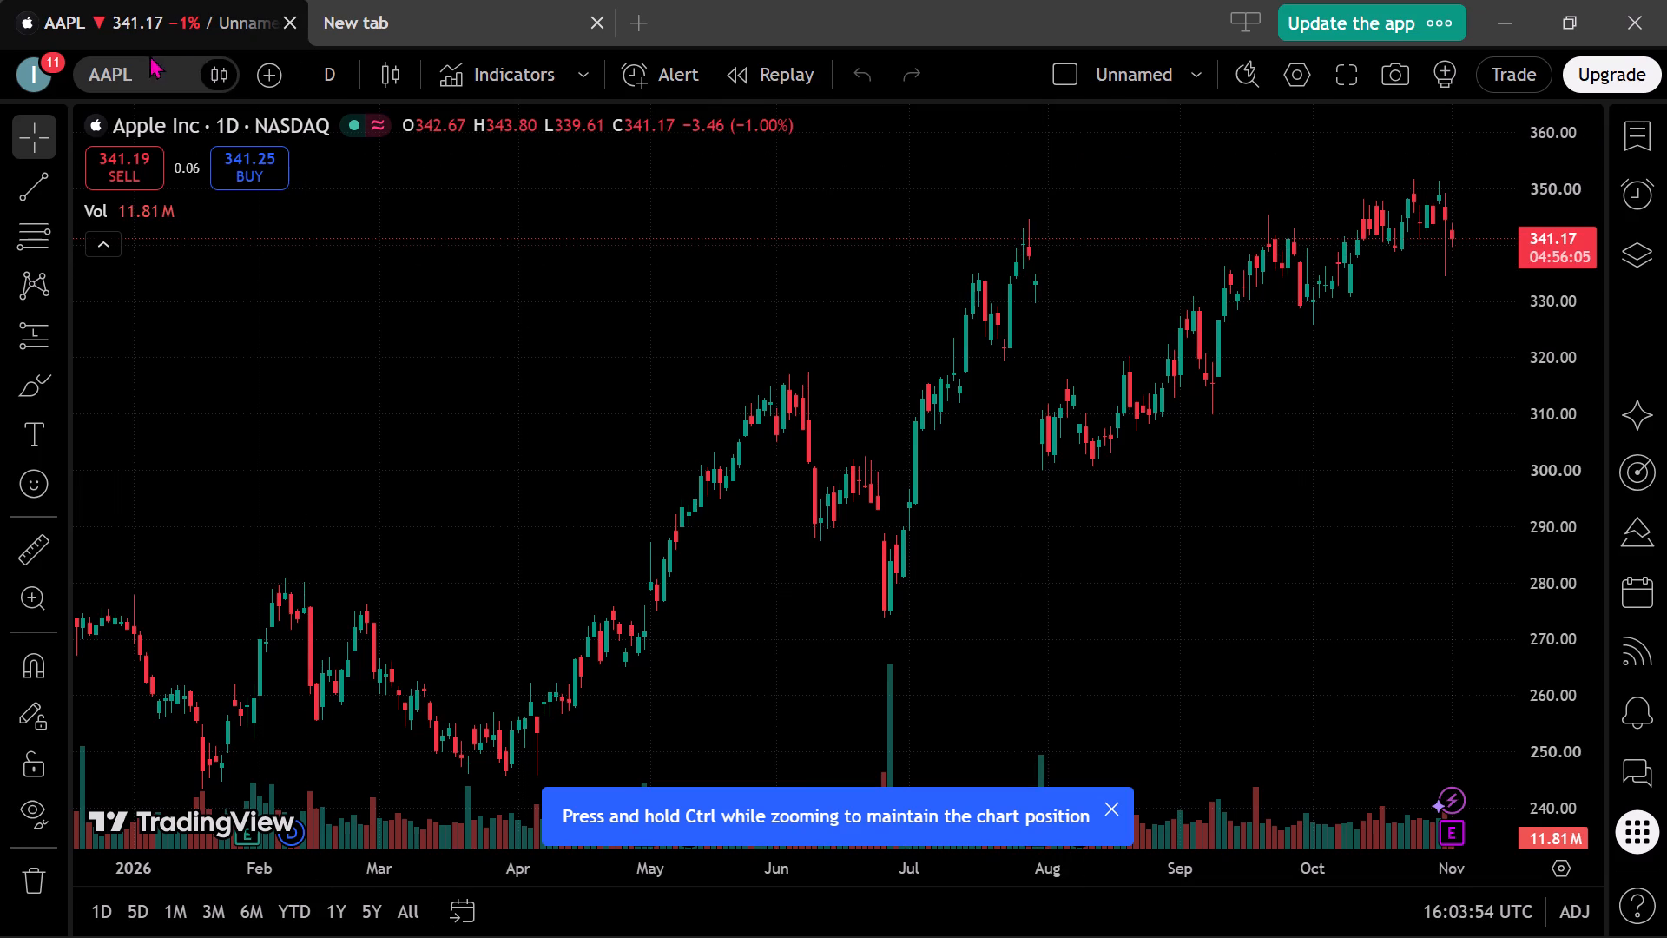
Switch the chart symbol from AAPL to the GBPJPY British Pound / Japanese Yen forex pair.
click(144, 64)
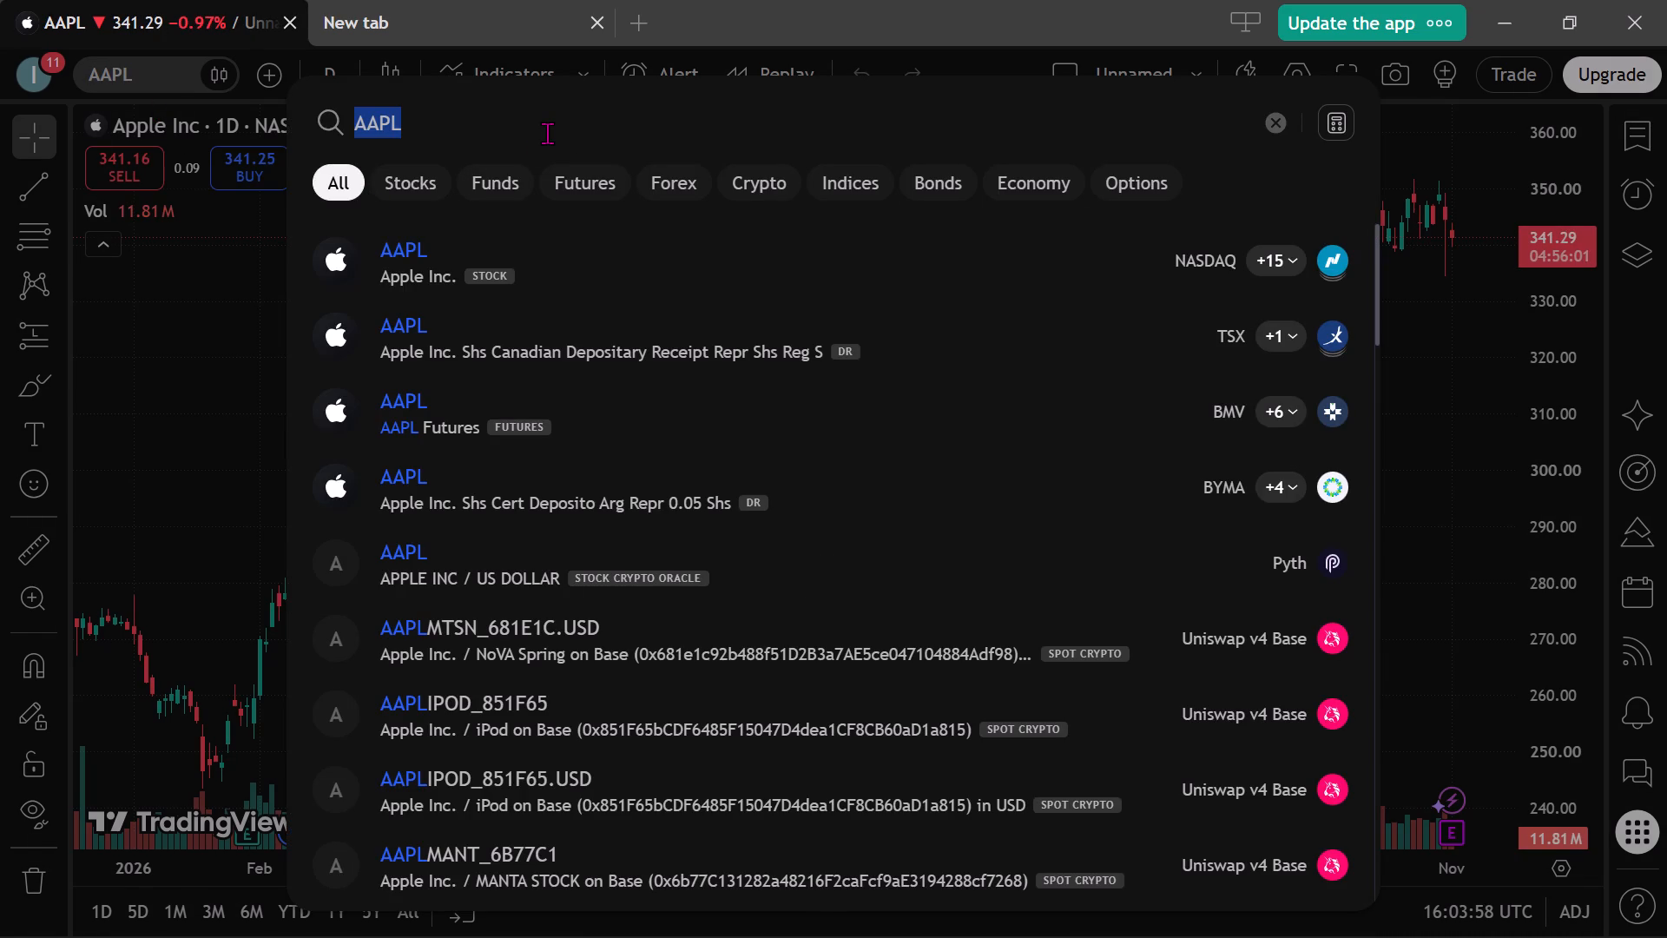
key(BackSpace)
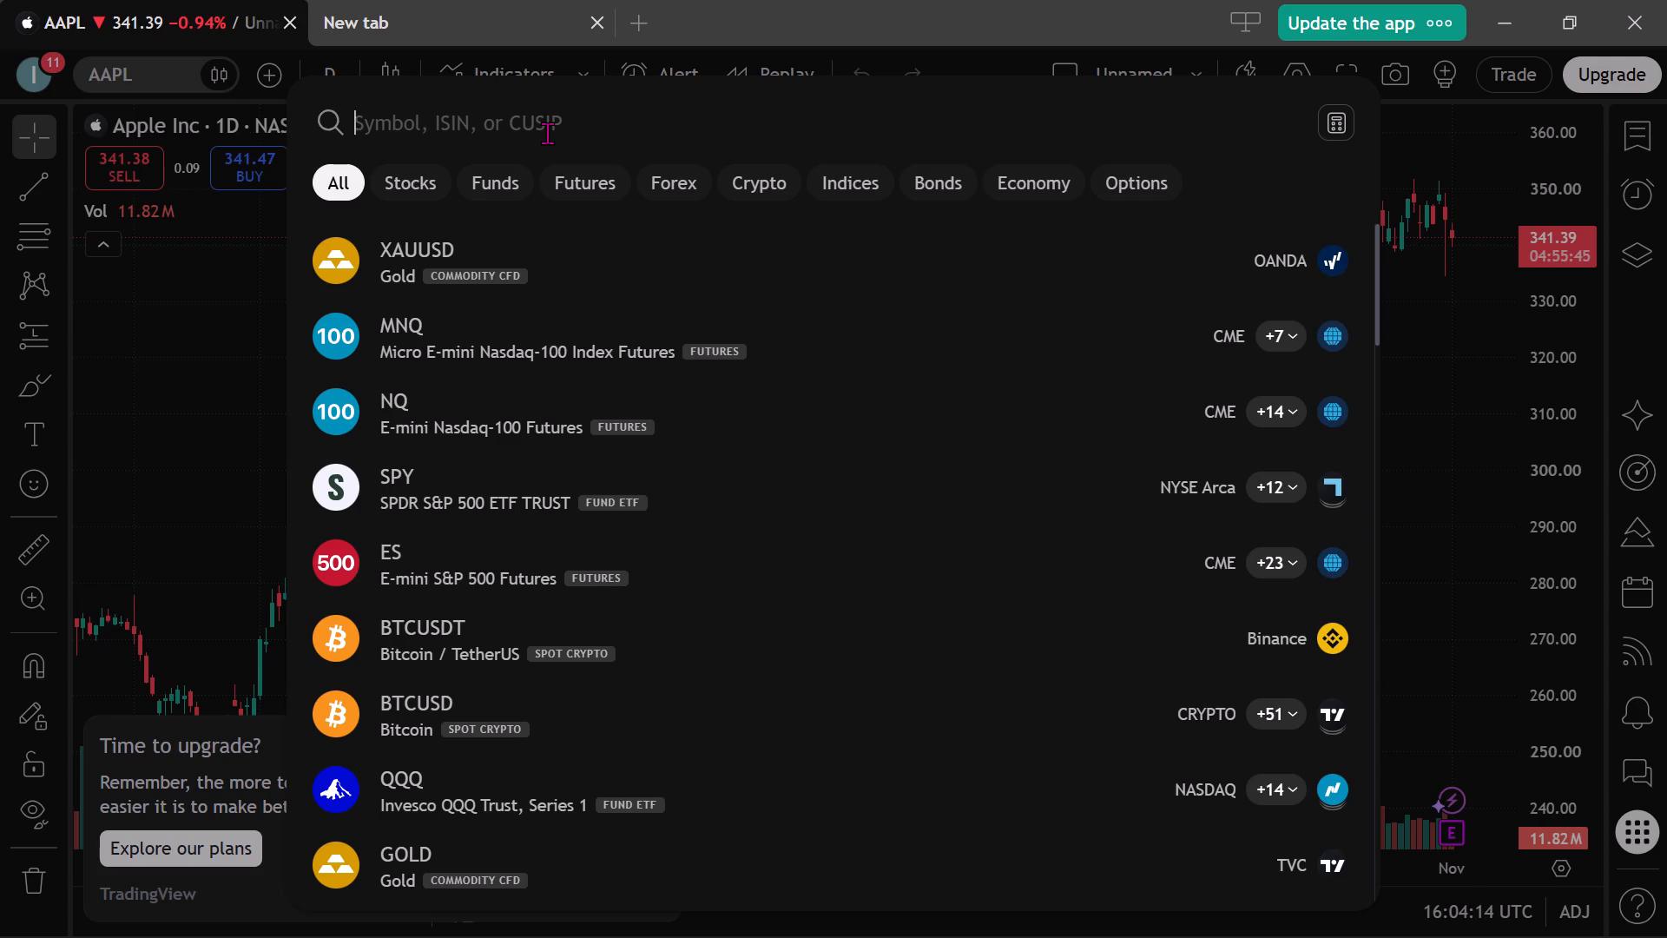
text(gbp)
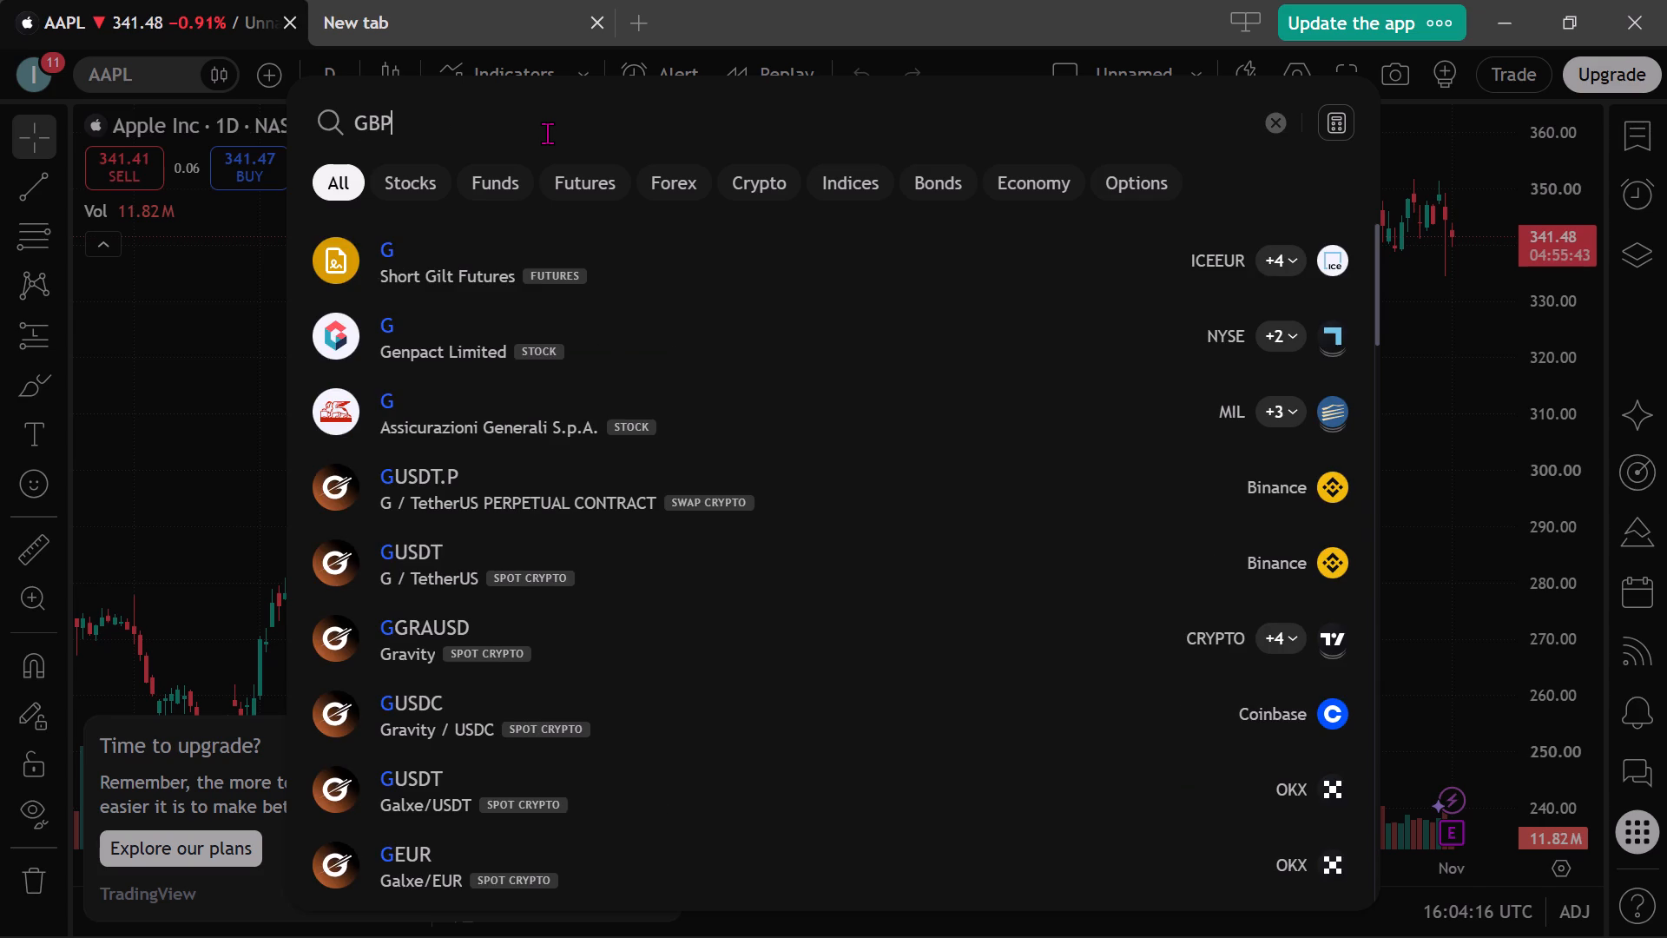
key(j)
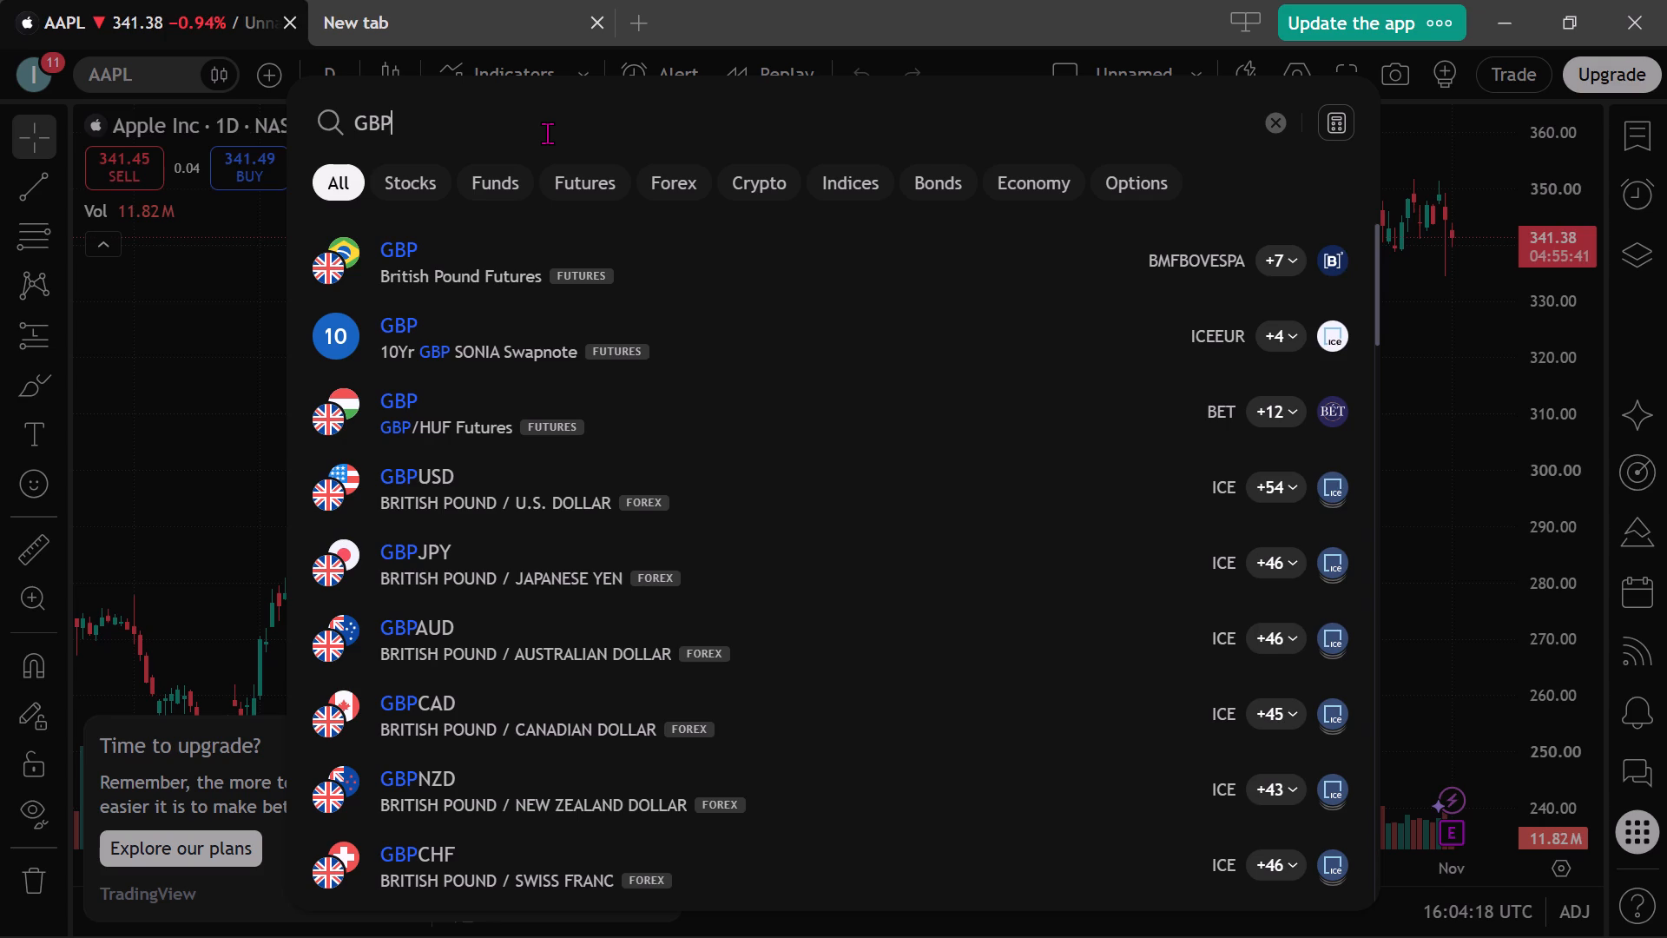
text(py)
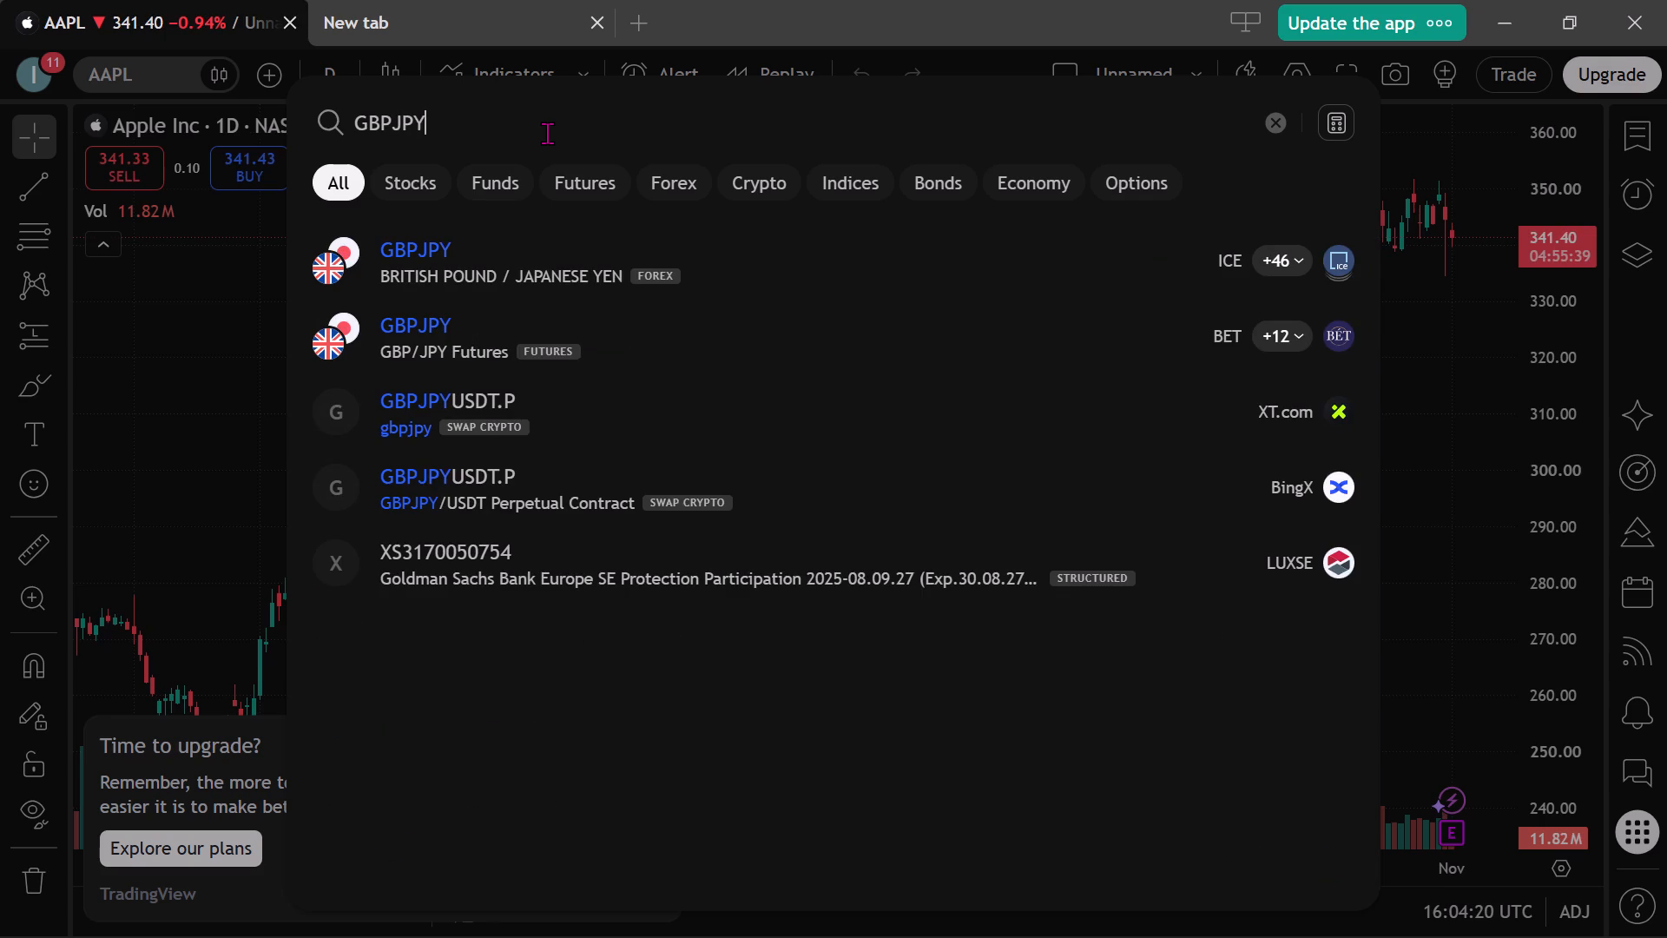
key(Return)
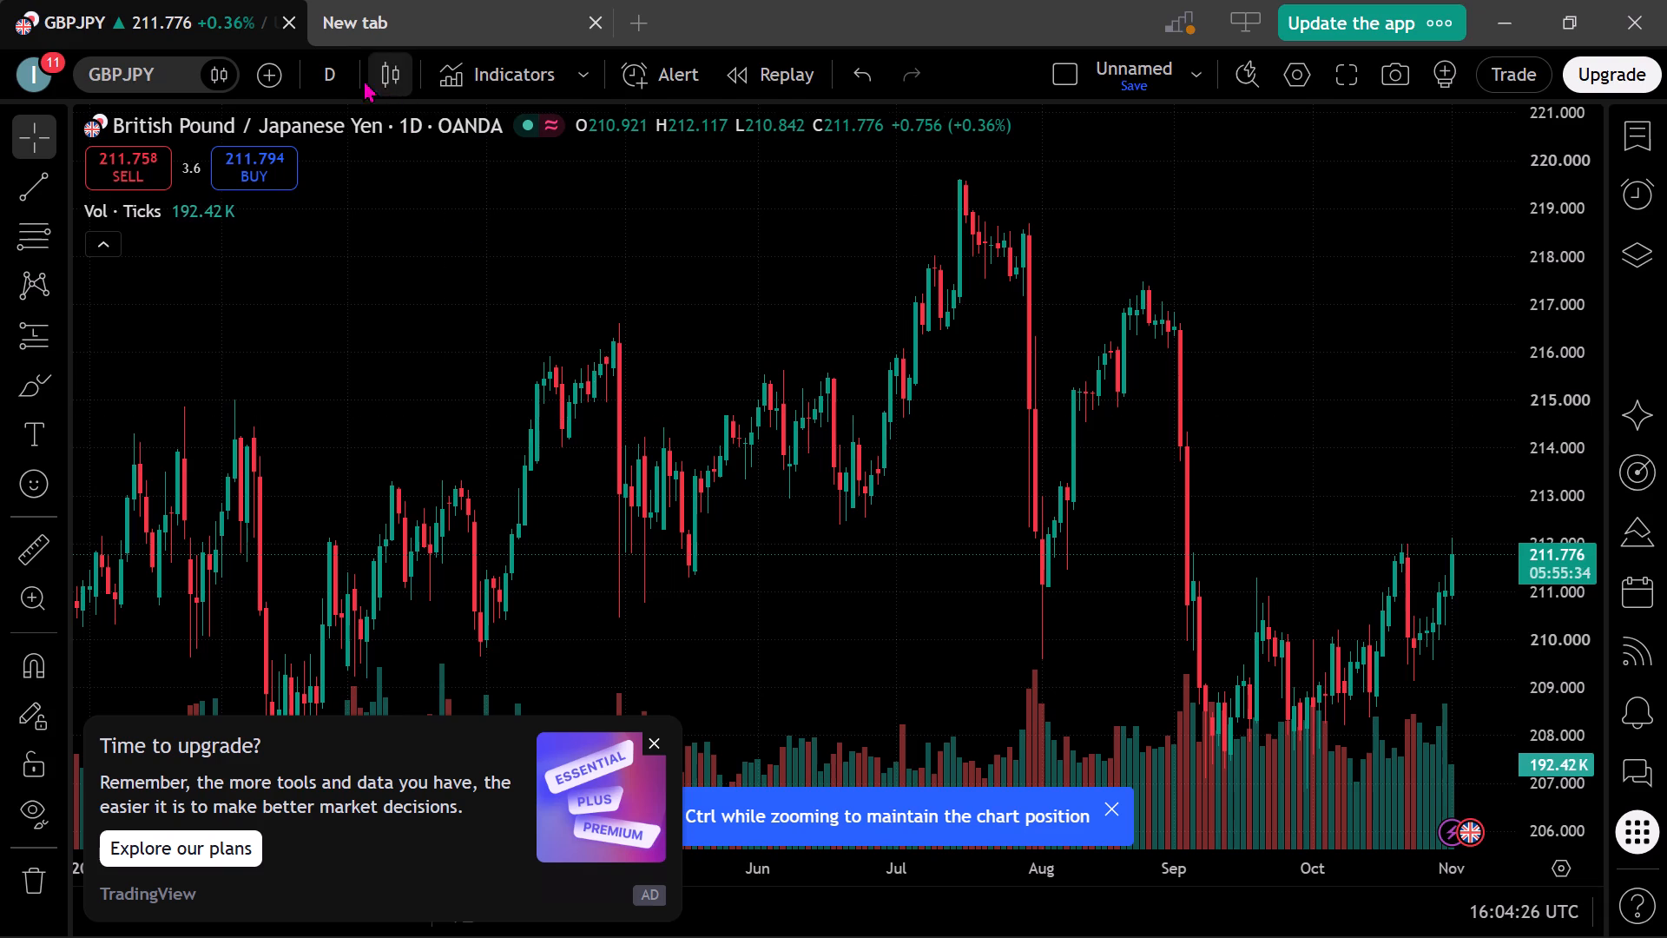
Set the GBPJPY chart's time interval to 1 hour.
click(329, 67)
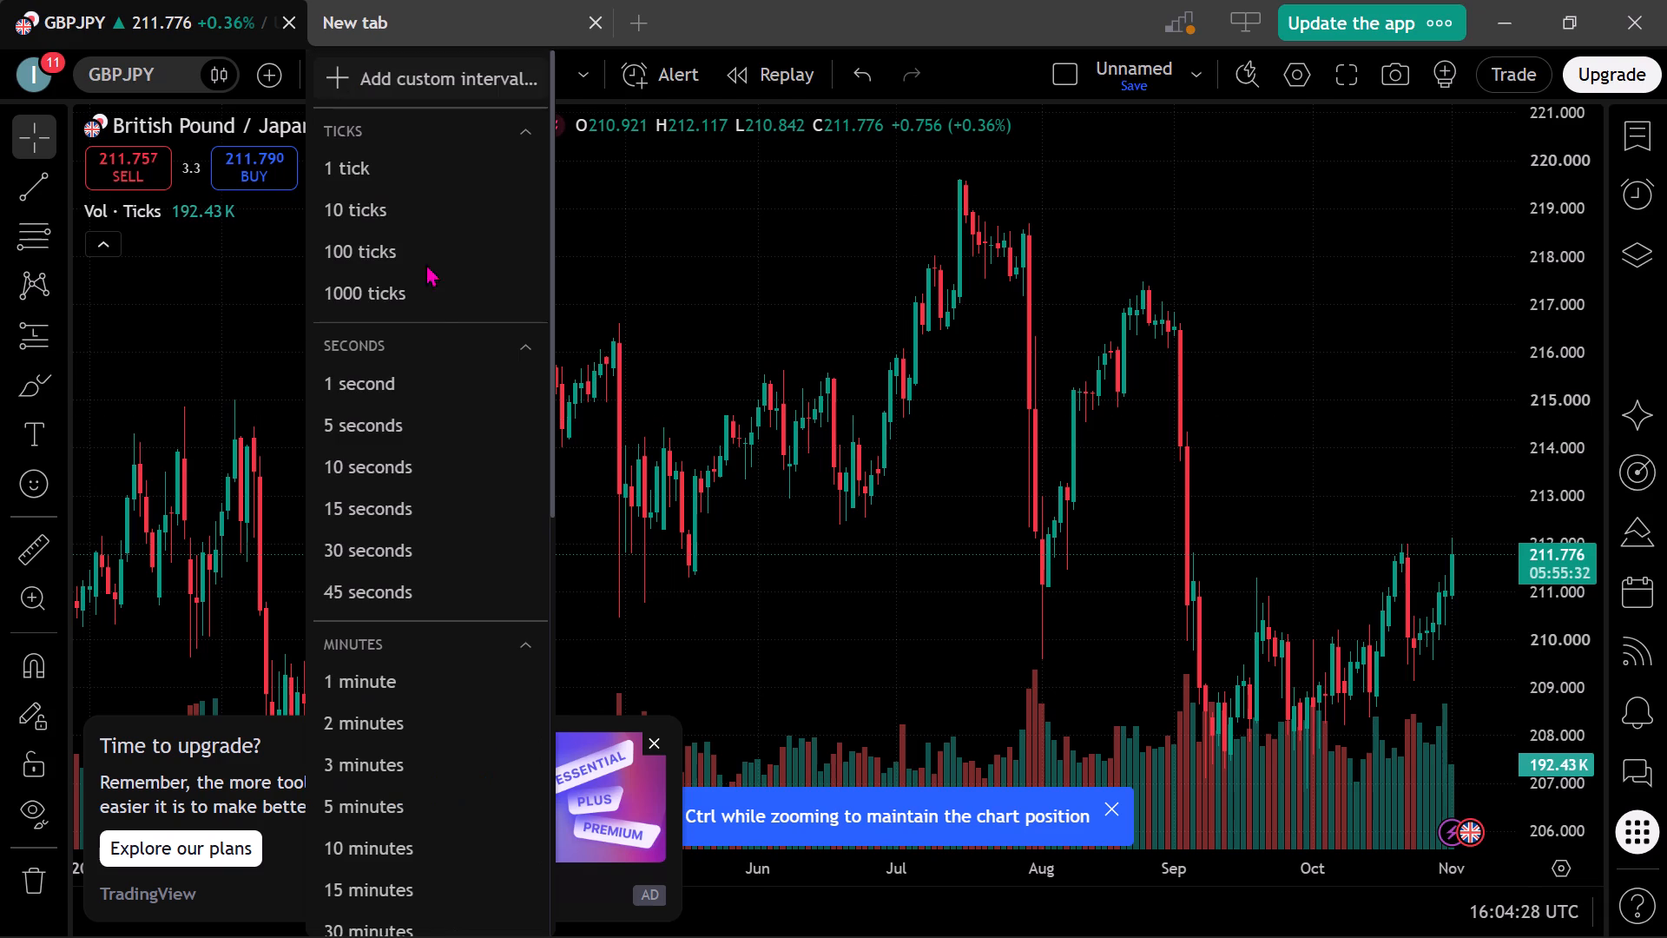
scroll(384, 758, down, 2)
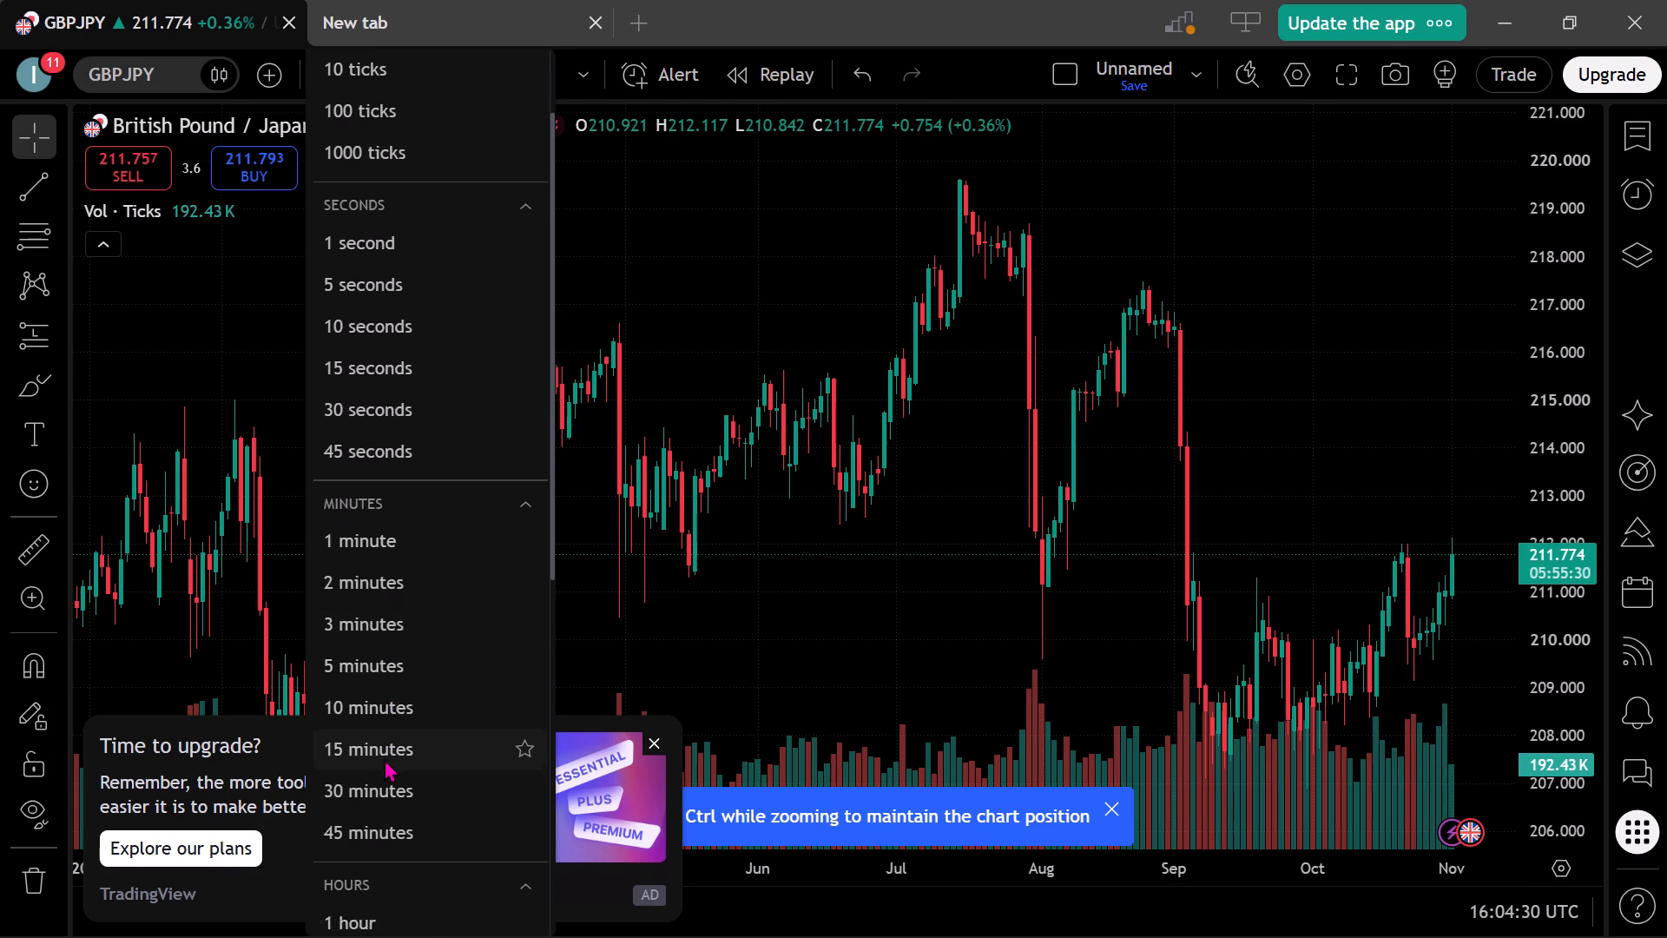
scroll(384, 758, down, 2)
click(339, 799)
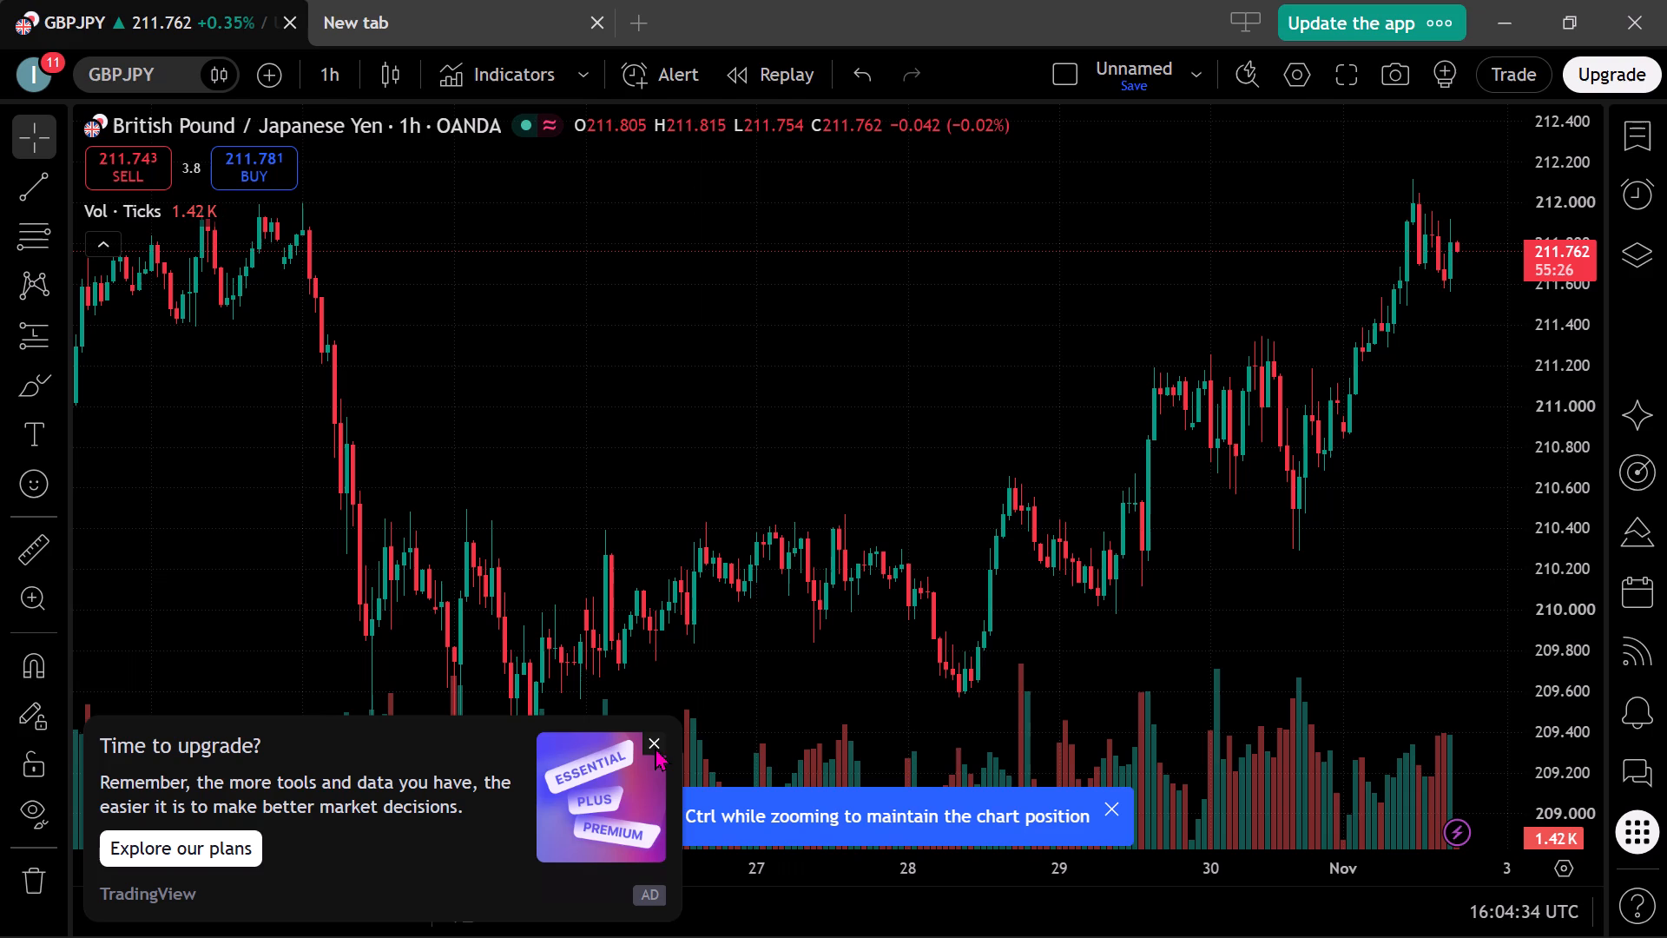
Dismiss the upgrade advertisement and the tip about detailed chart values.
click(646, 738)
drag(851, 684, 625, 668)
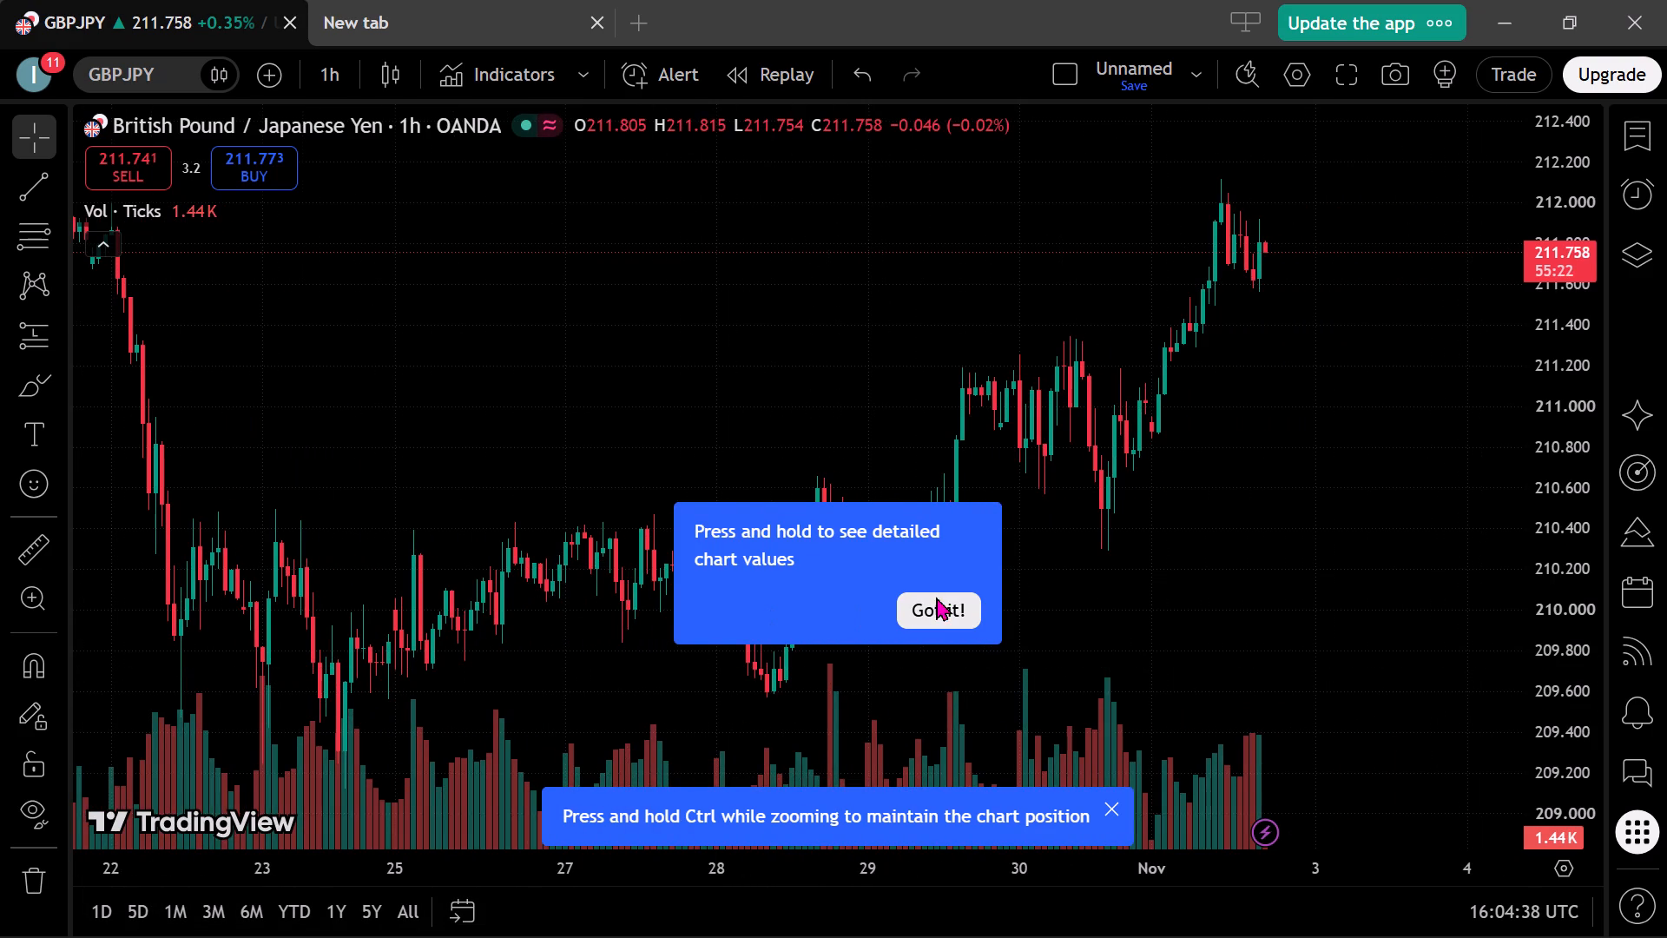
click(932, 610)
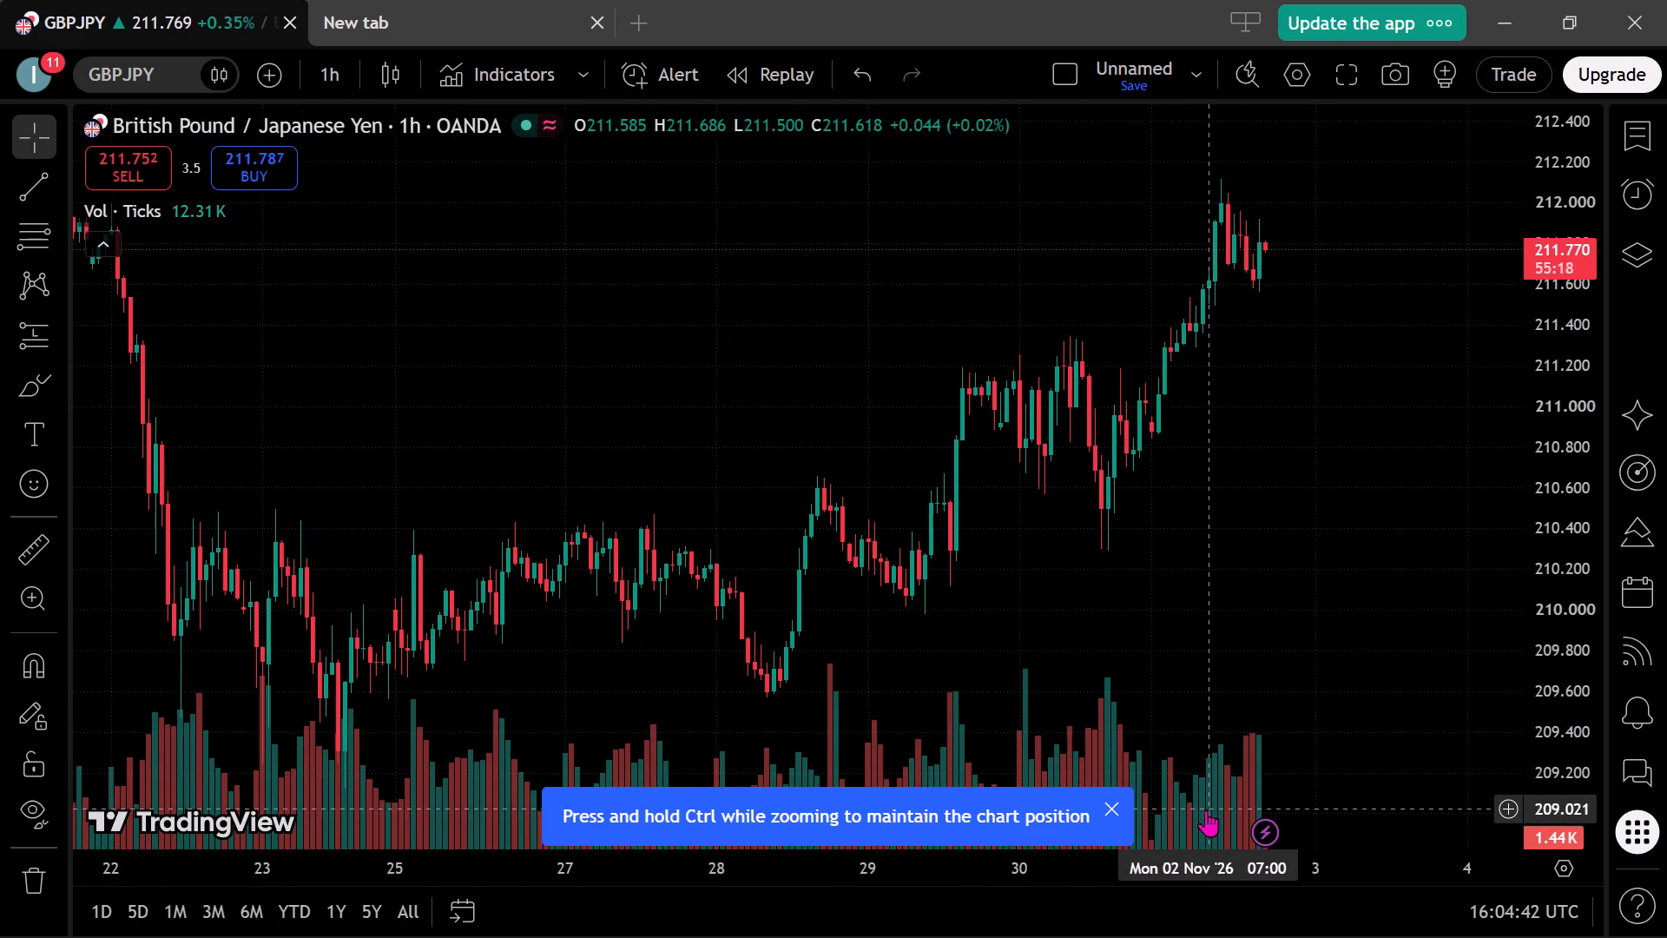
Remove the volume indicator from the GBPJPY chart.
right_click(1206, 809)
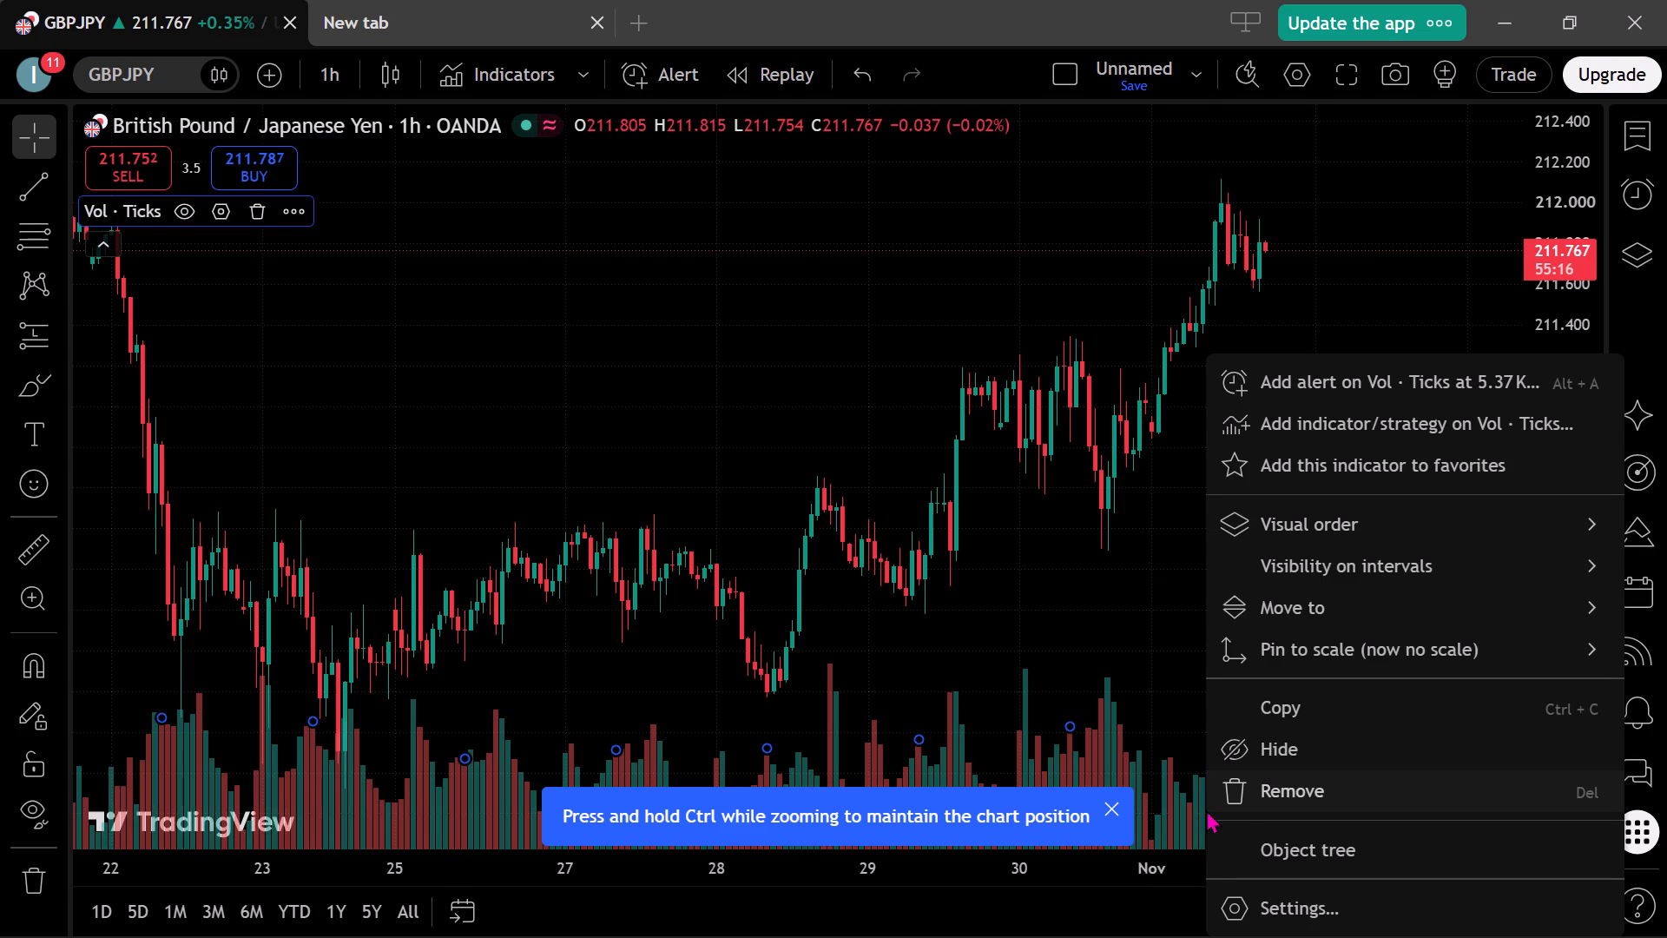
click(1321, 797)
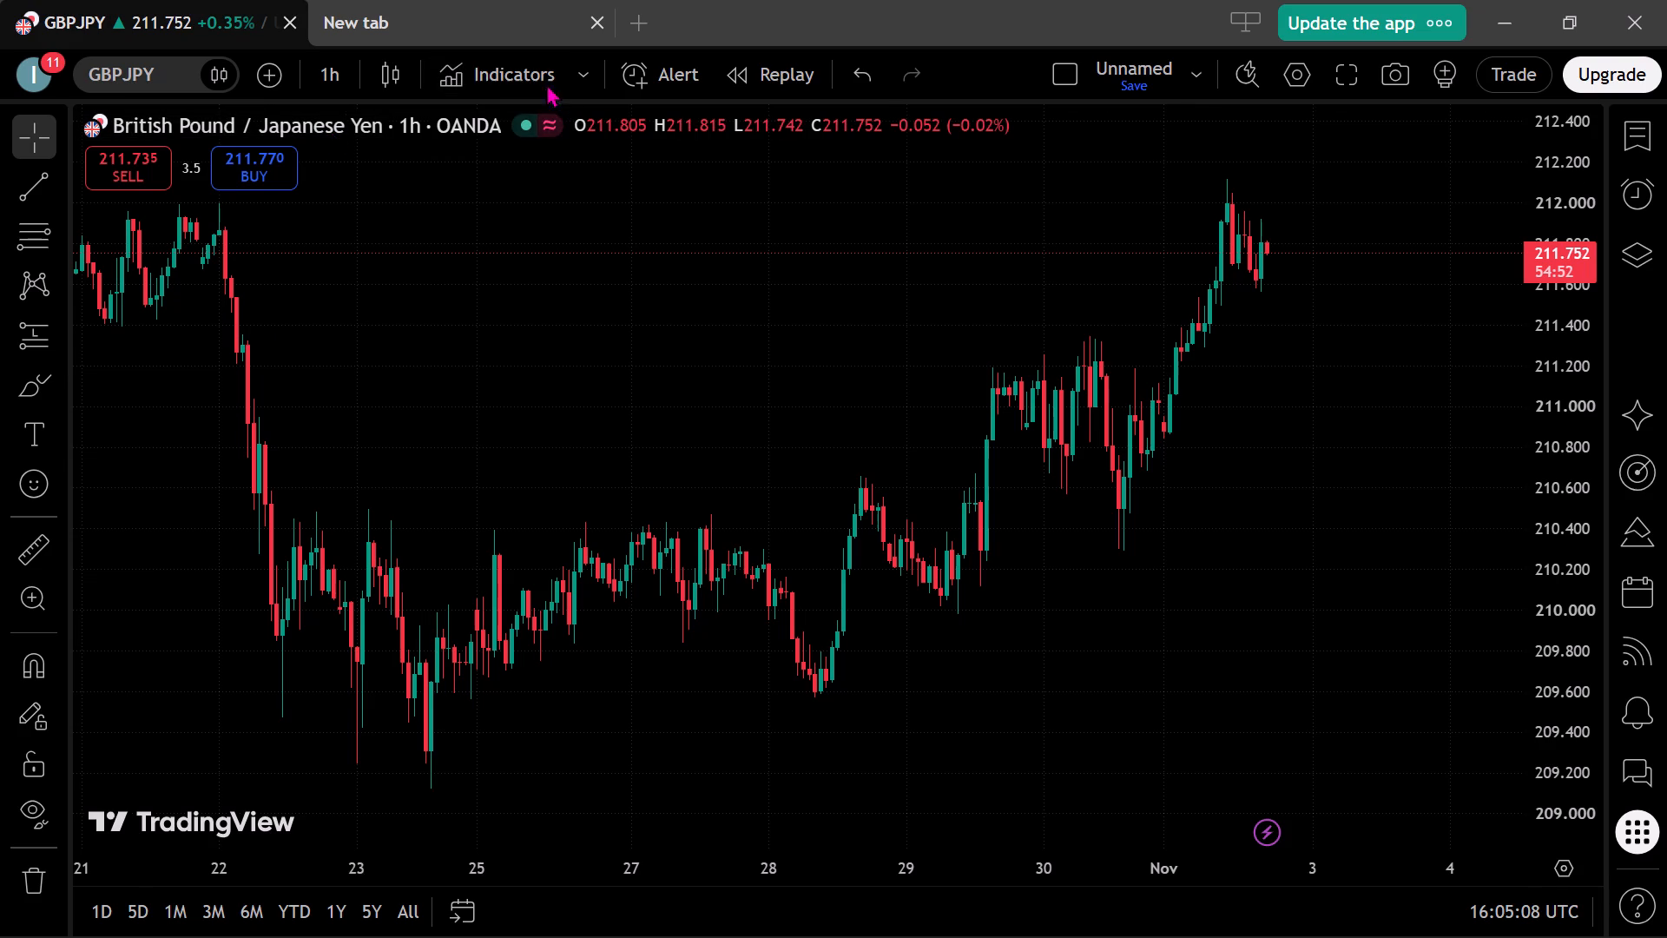
Search the indicator library for "flux", and clear the search again.
click(587, 76)
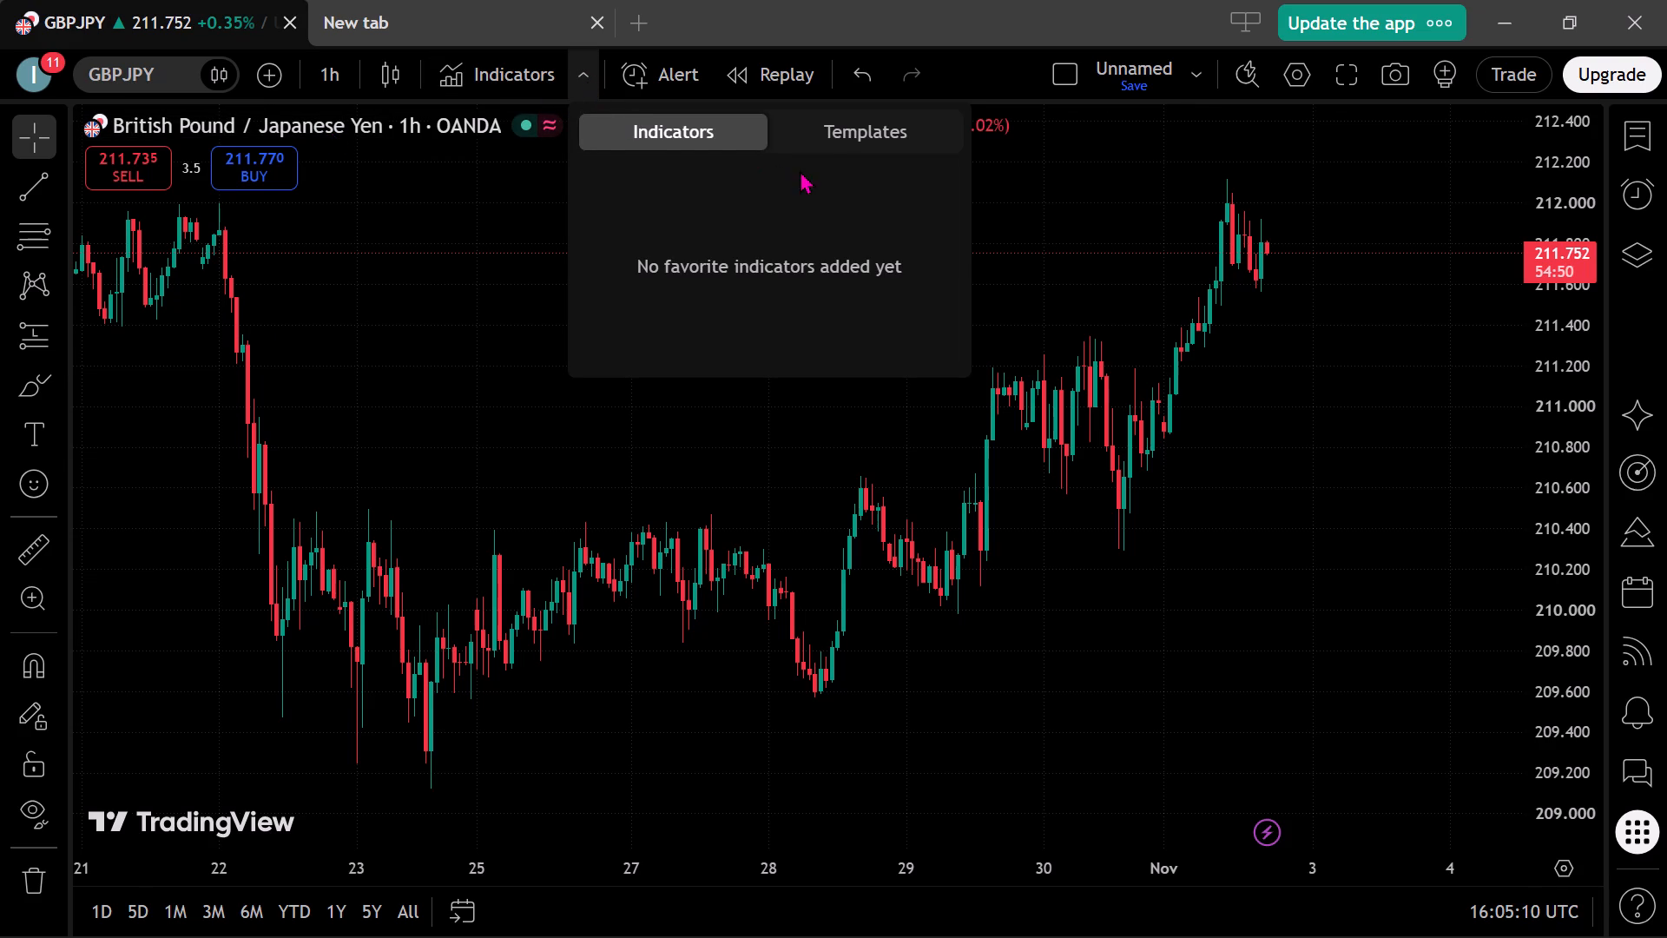
click(520, 76)
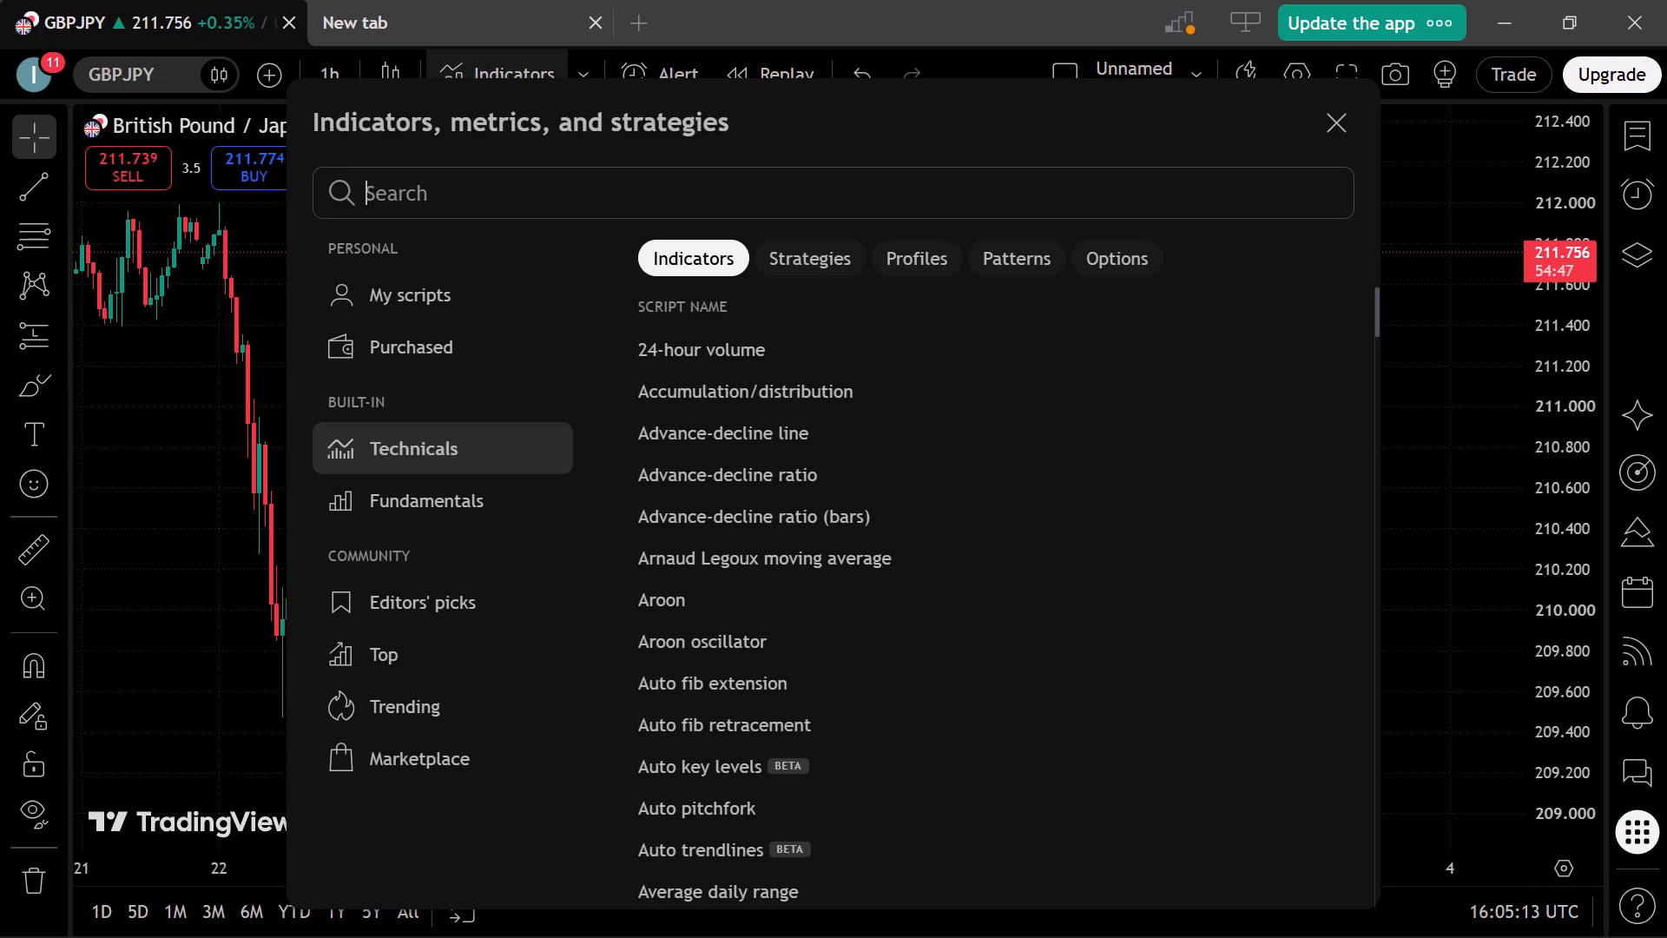
text(fl)
text(ux)
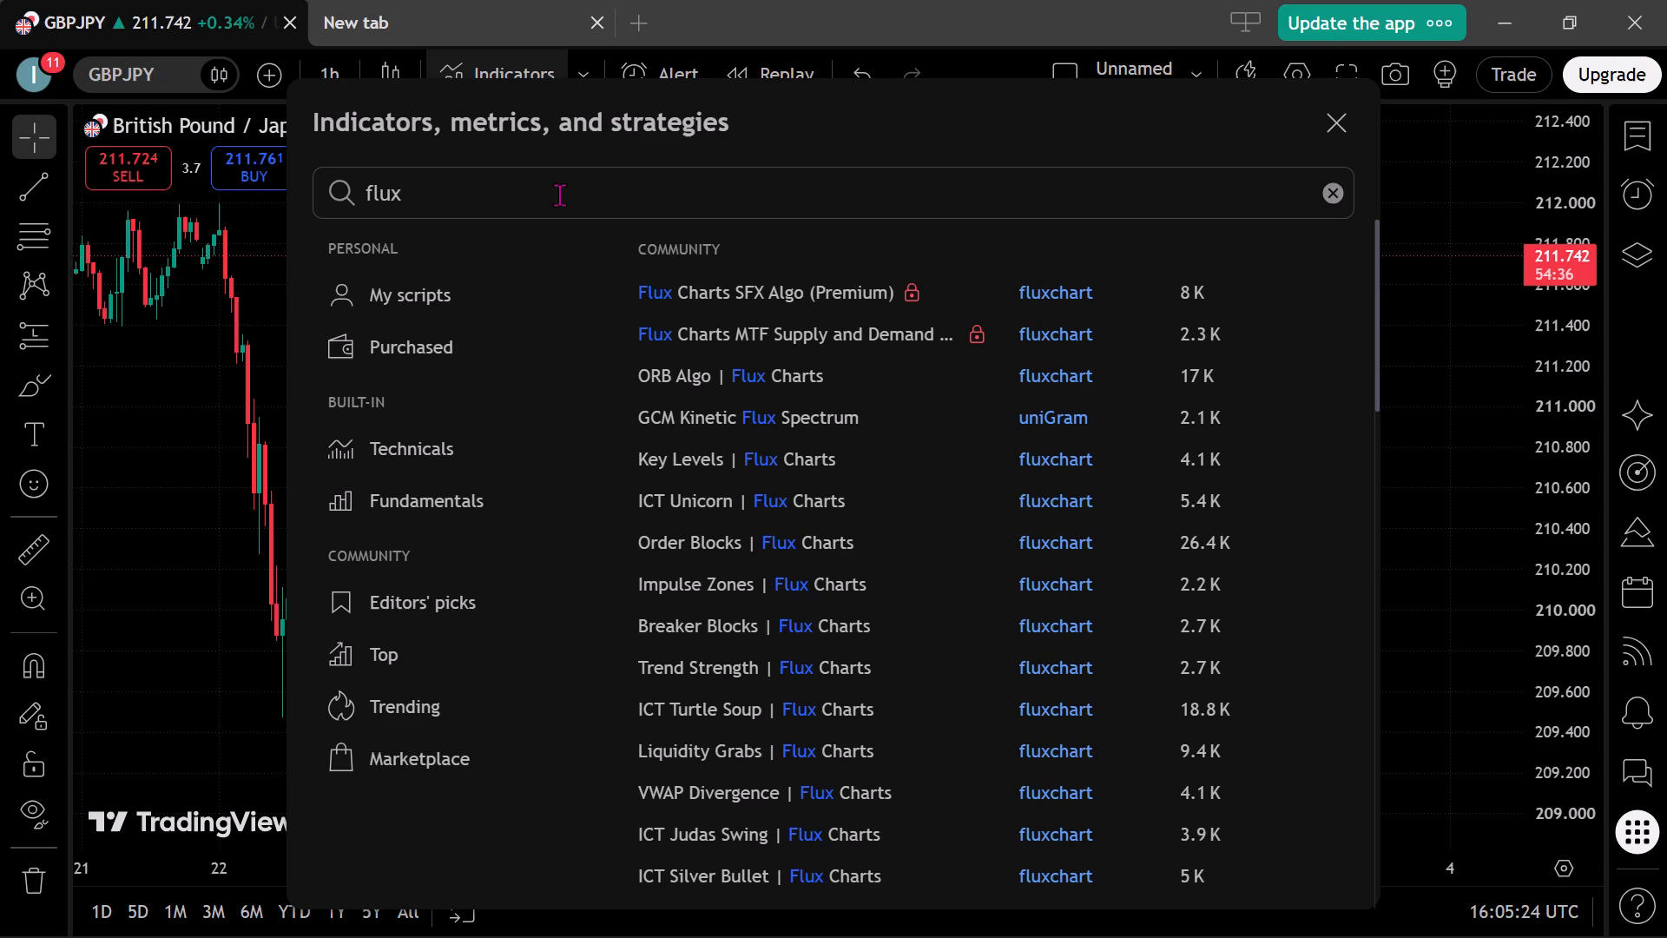
key(BackSpace)
key(BackSpace)
key(BackSpace)
key(BackSpace)
key(BackSpace)
key(BackSpace)
key(BackSpace)
key(BackSpace)
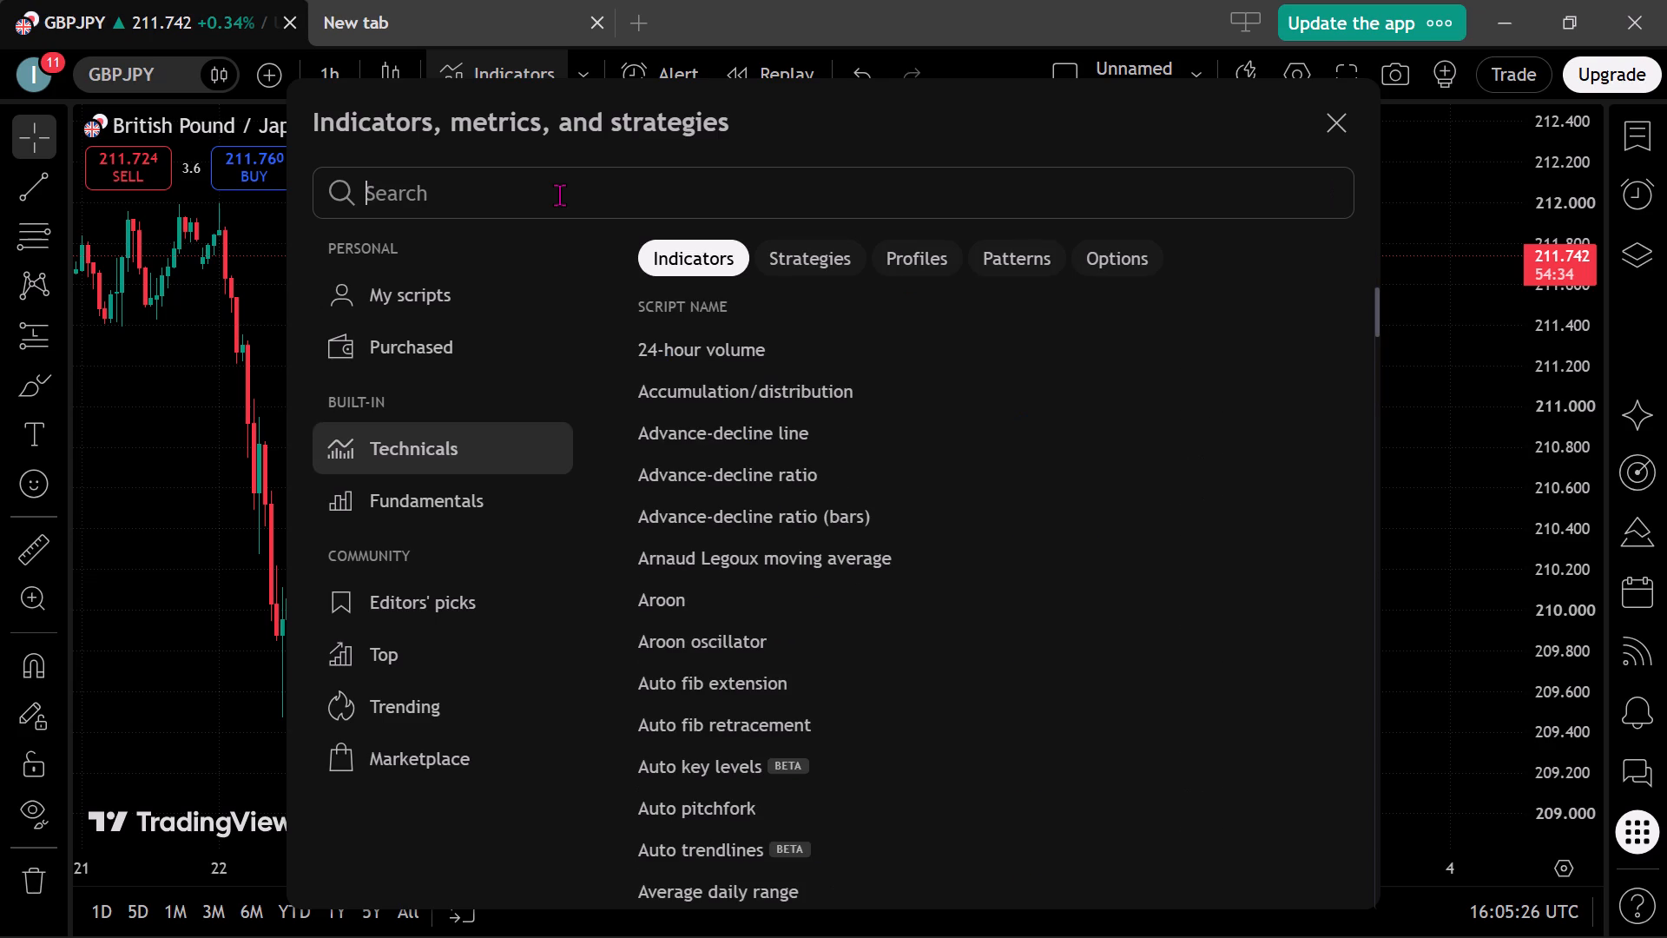
Search the indicators for "volume order block flux" and add Order Blocks Volume Delta 3D | Flux Charts to the chart.
text(volu)
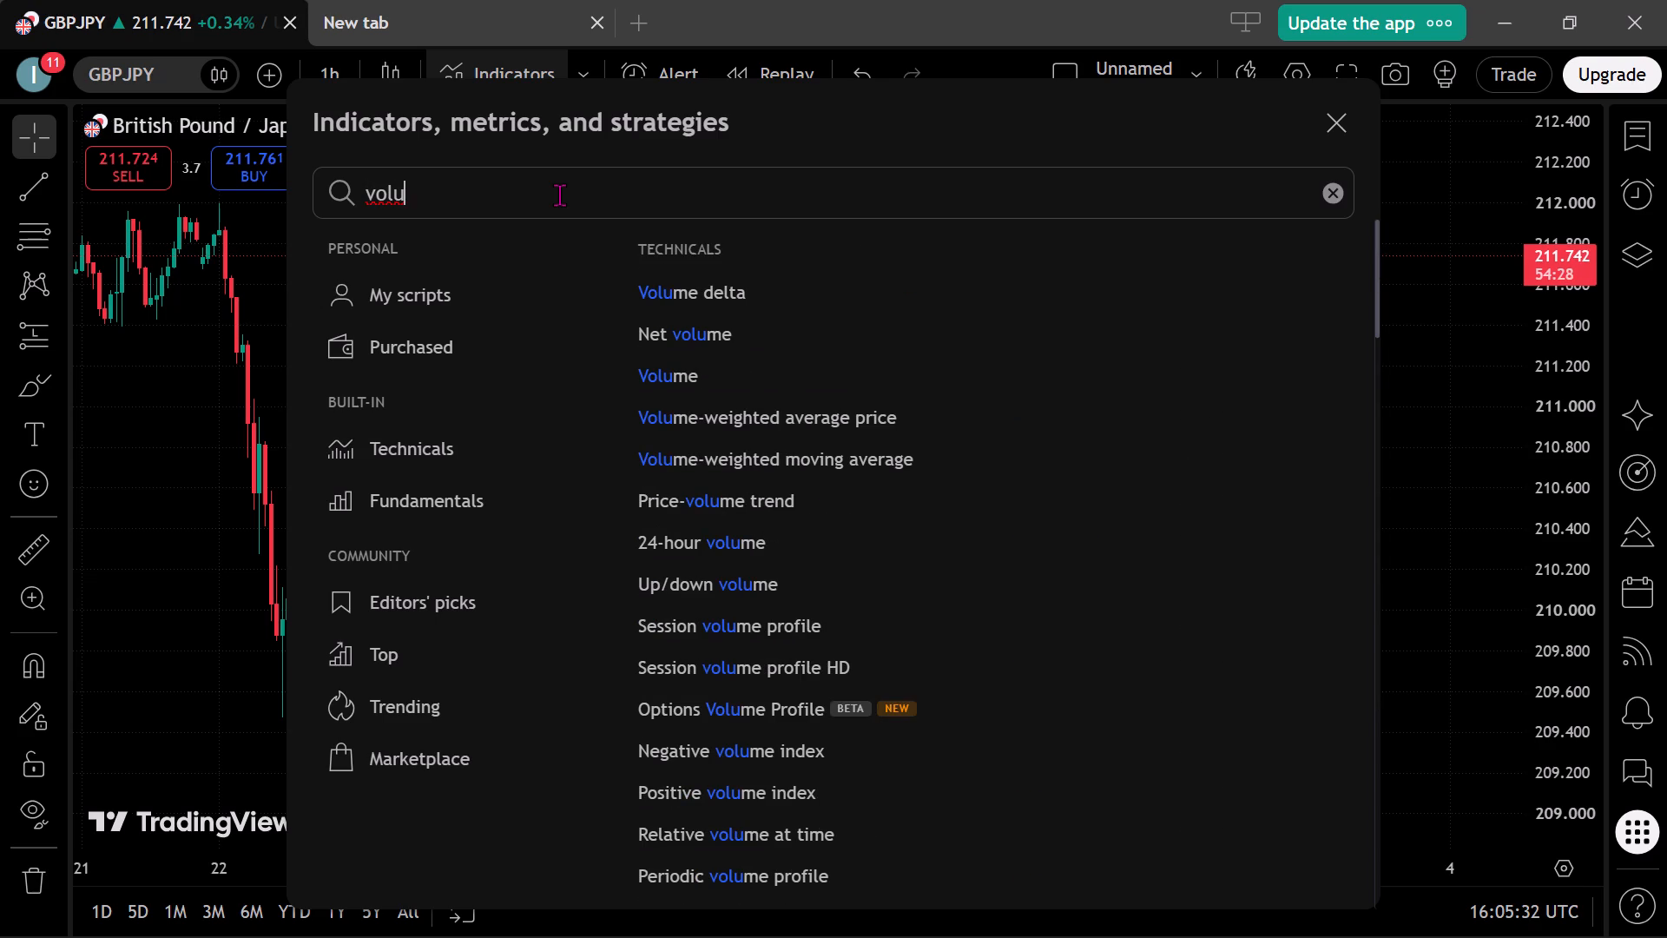
text(me)
key(space)
text(order)
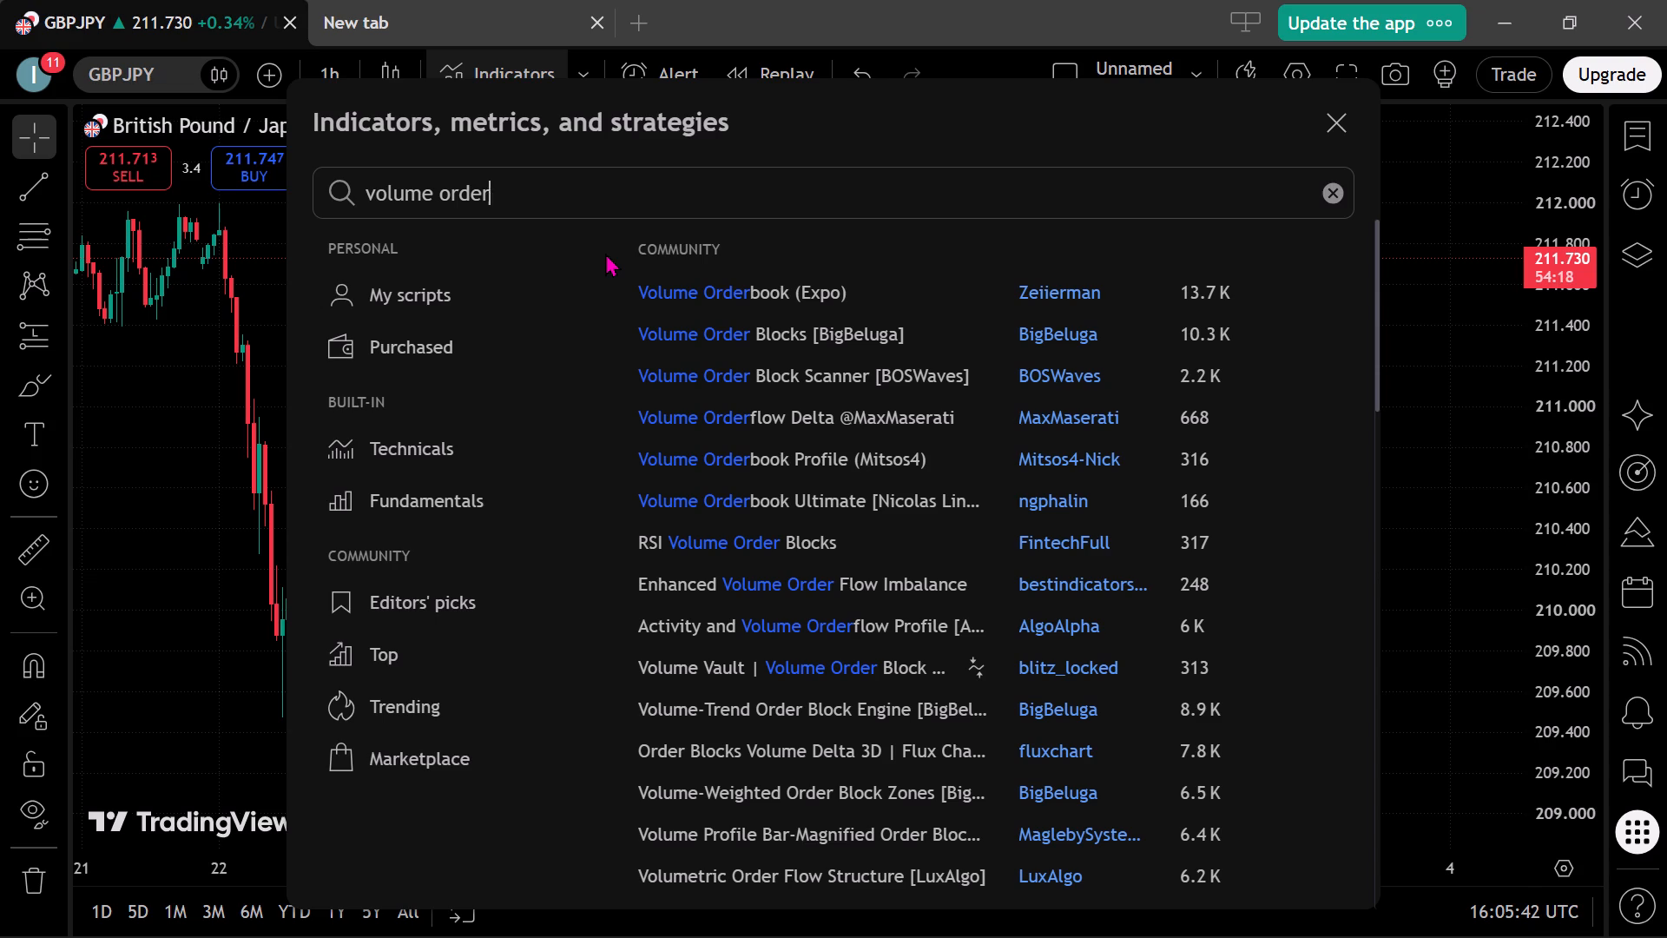
key(space)
text(b)
key(l)
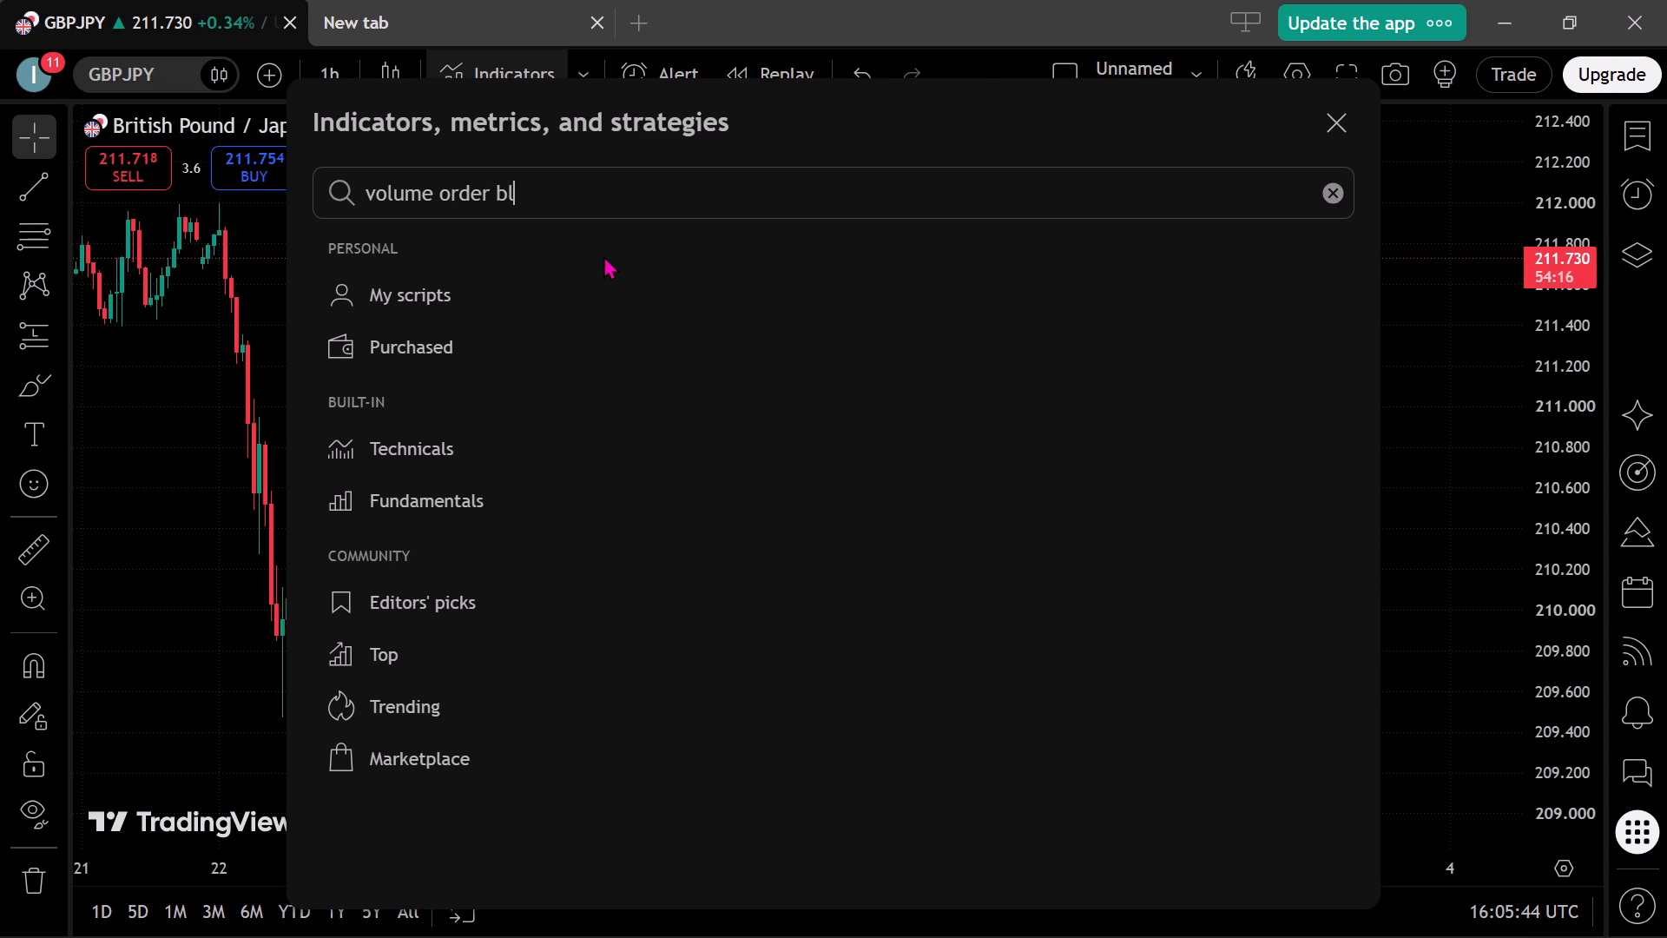
text(ock)
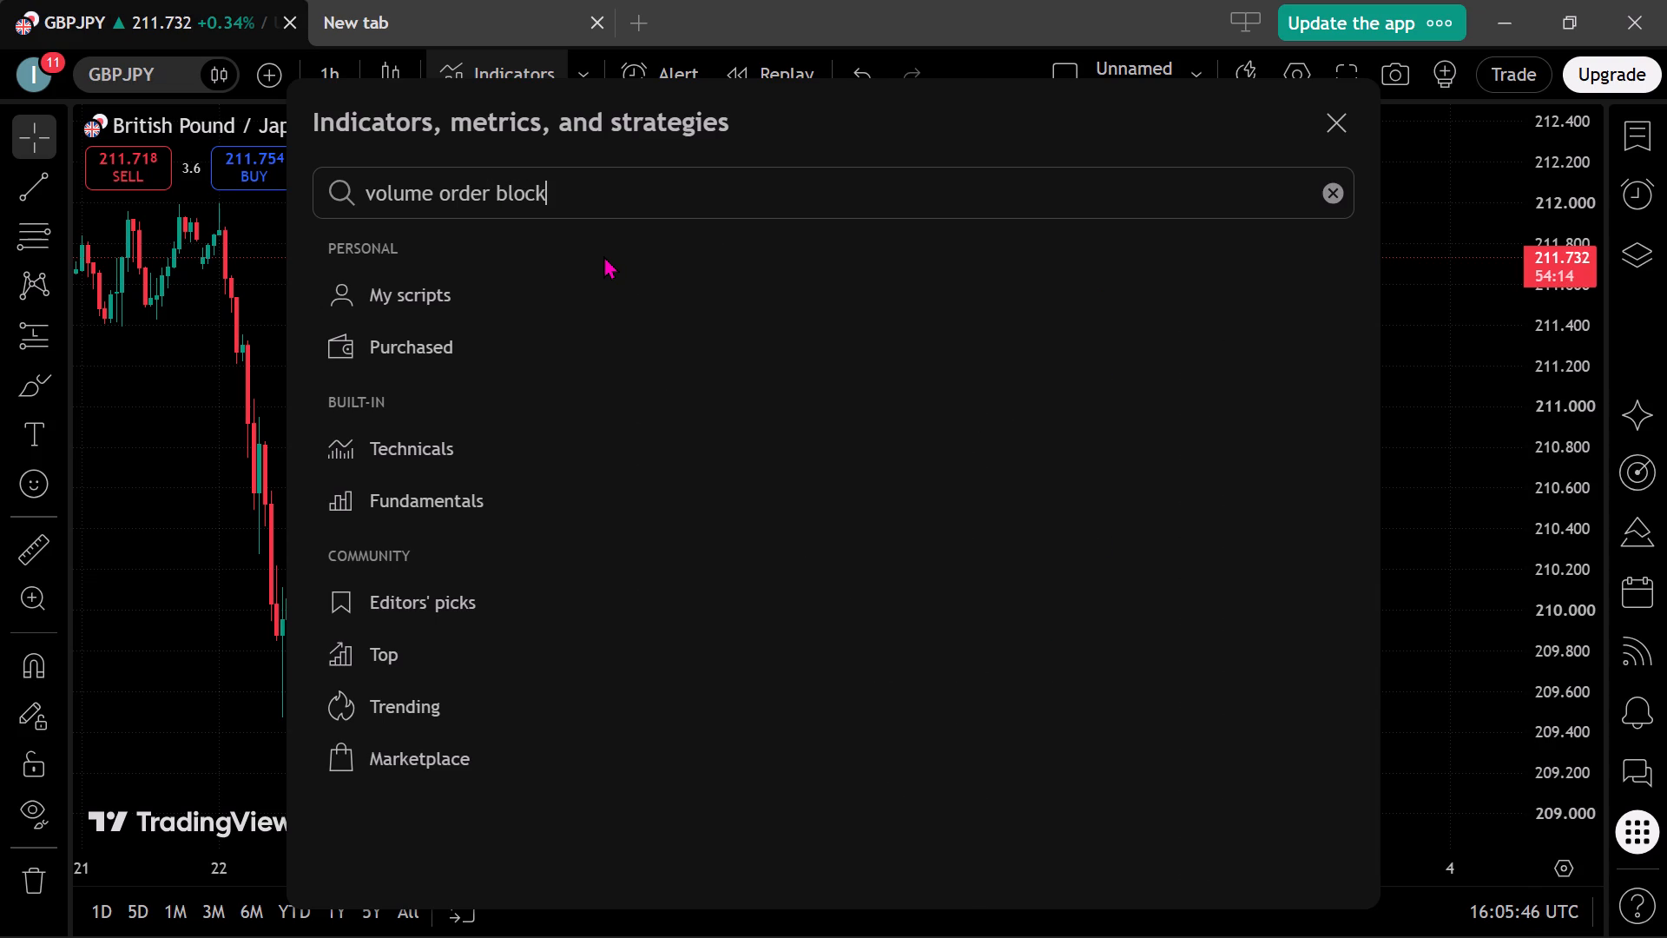
key(space)
text(flu)
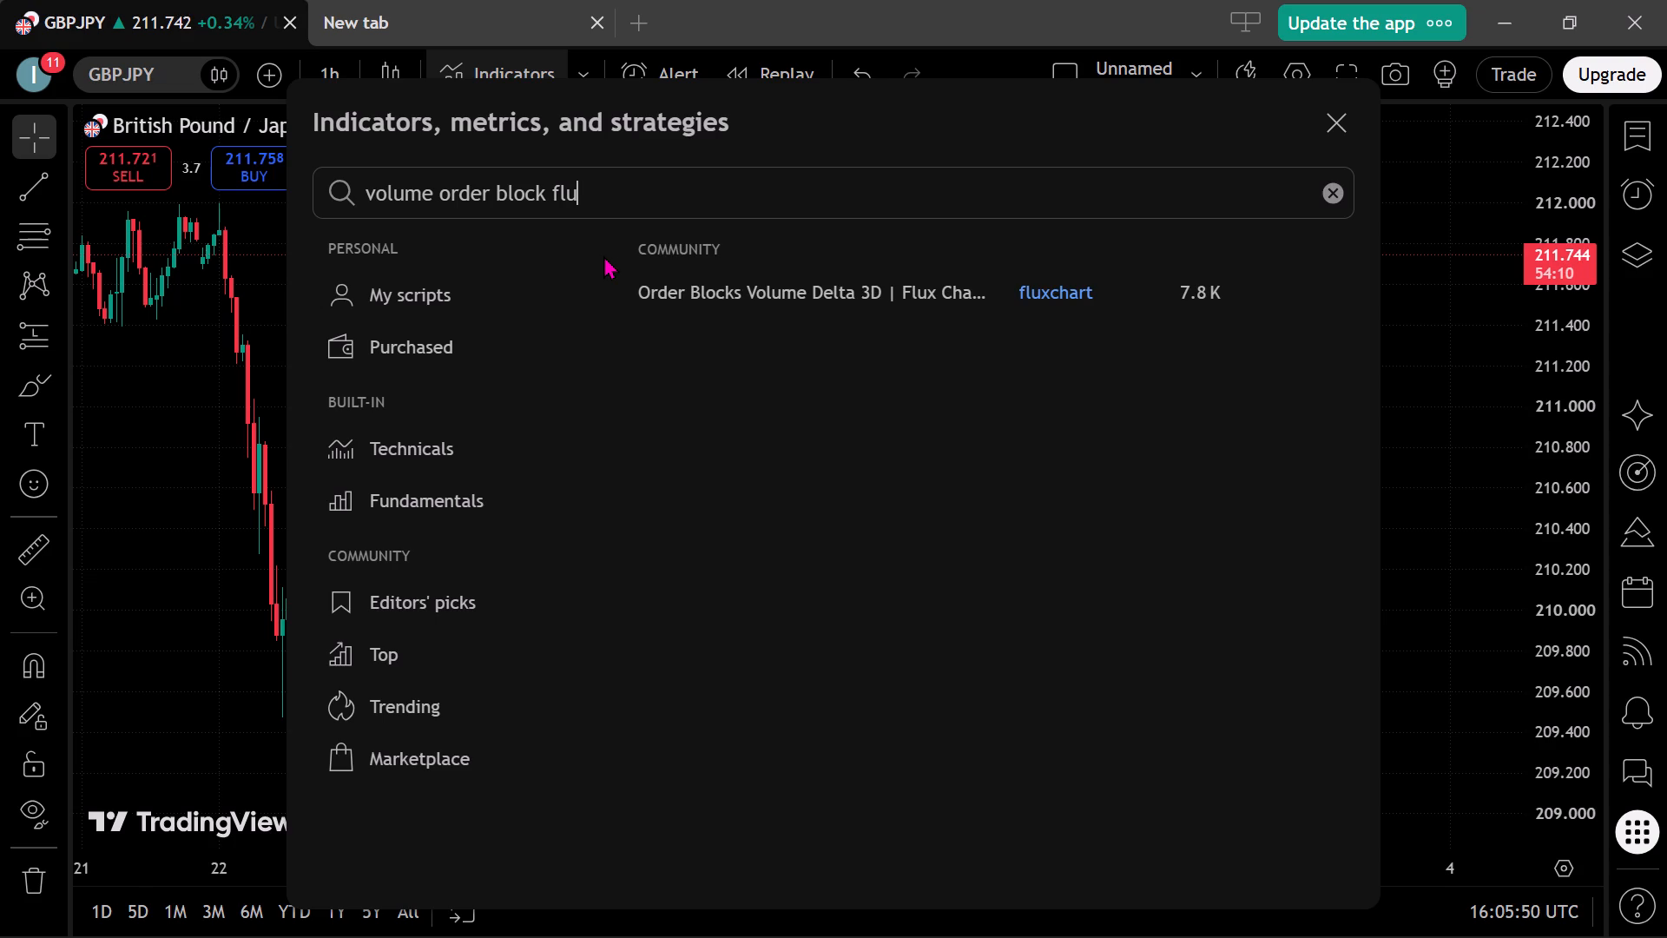
key(x)
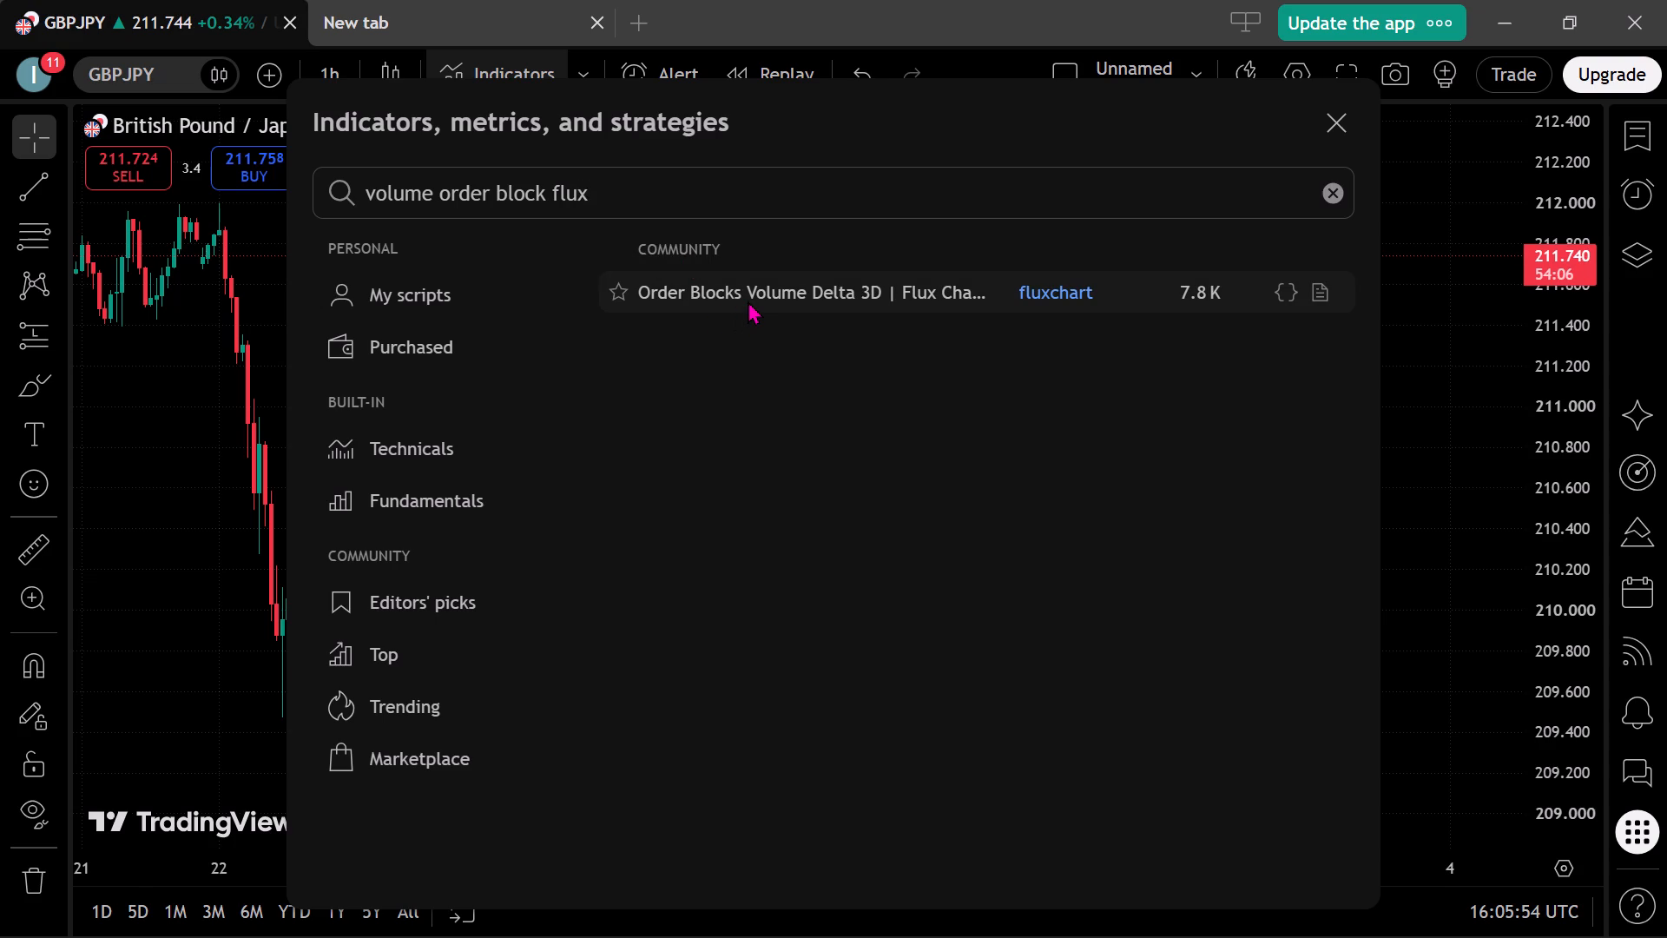
click(748, 301)
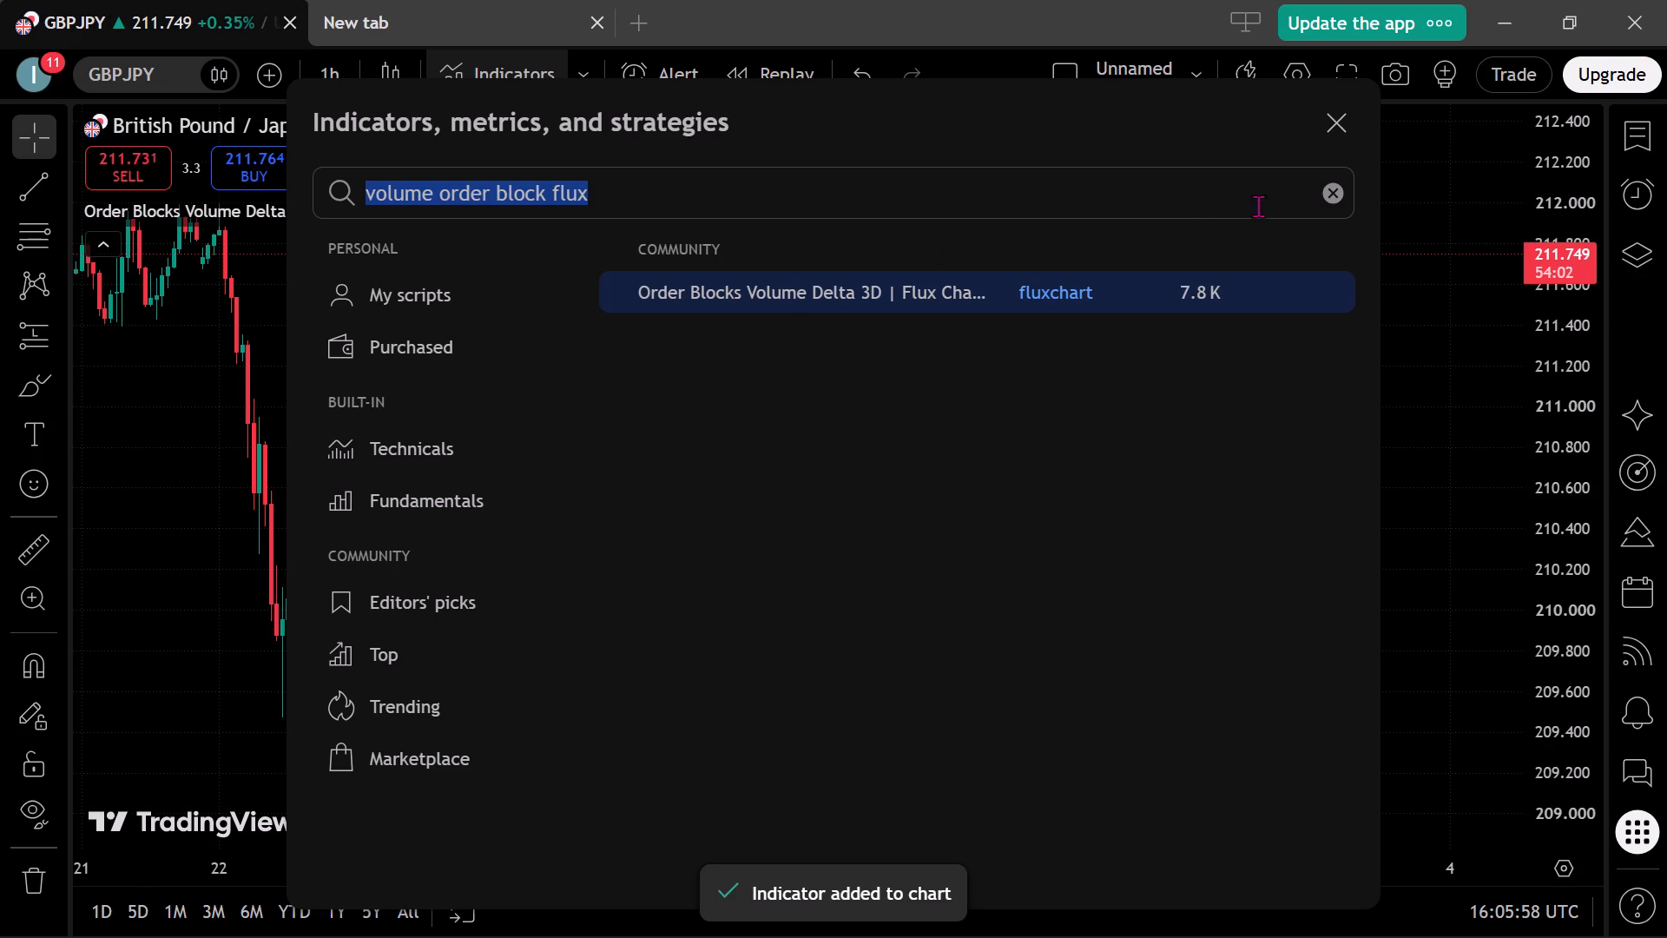
click(1329, 129)
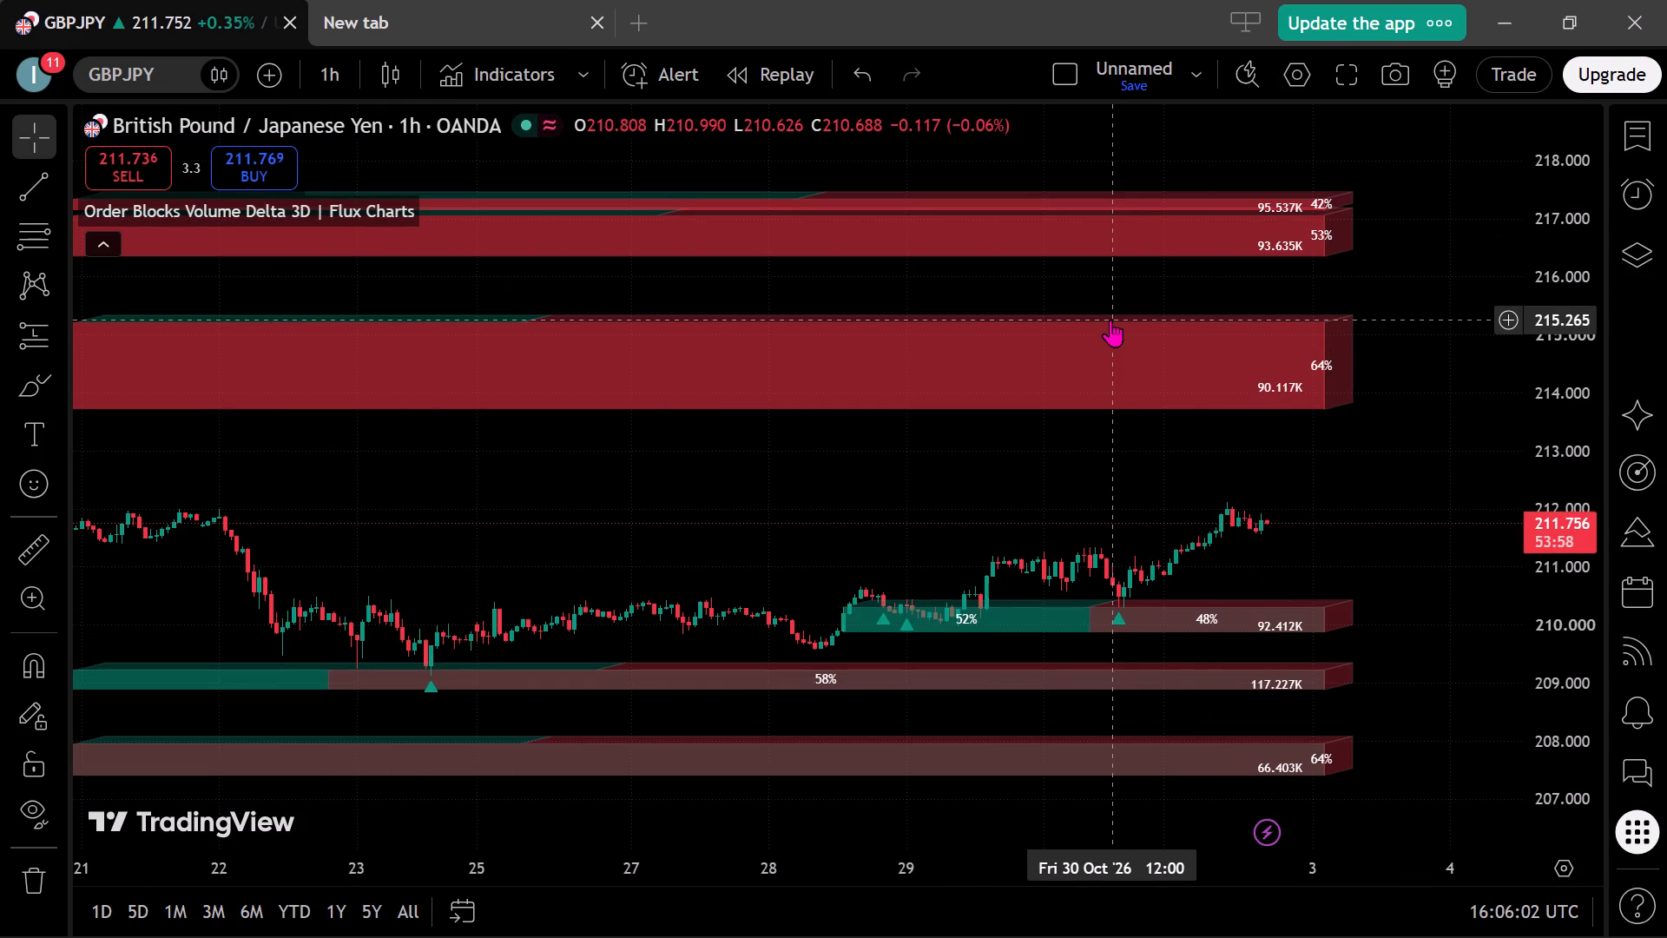
Search the indicators for "order" and add Order Blocks | Flux Charts to the GBPJPY chart.
scroll(1110, 320, right, 1)
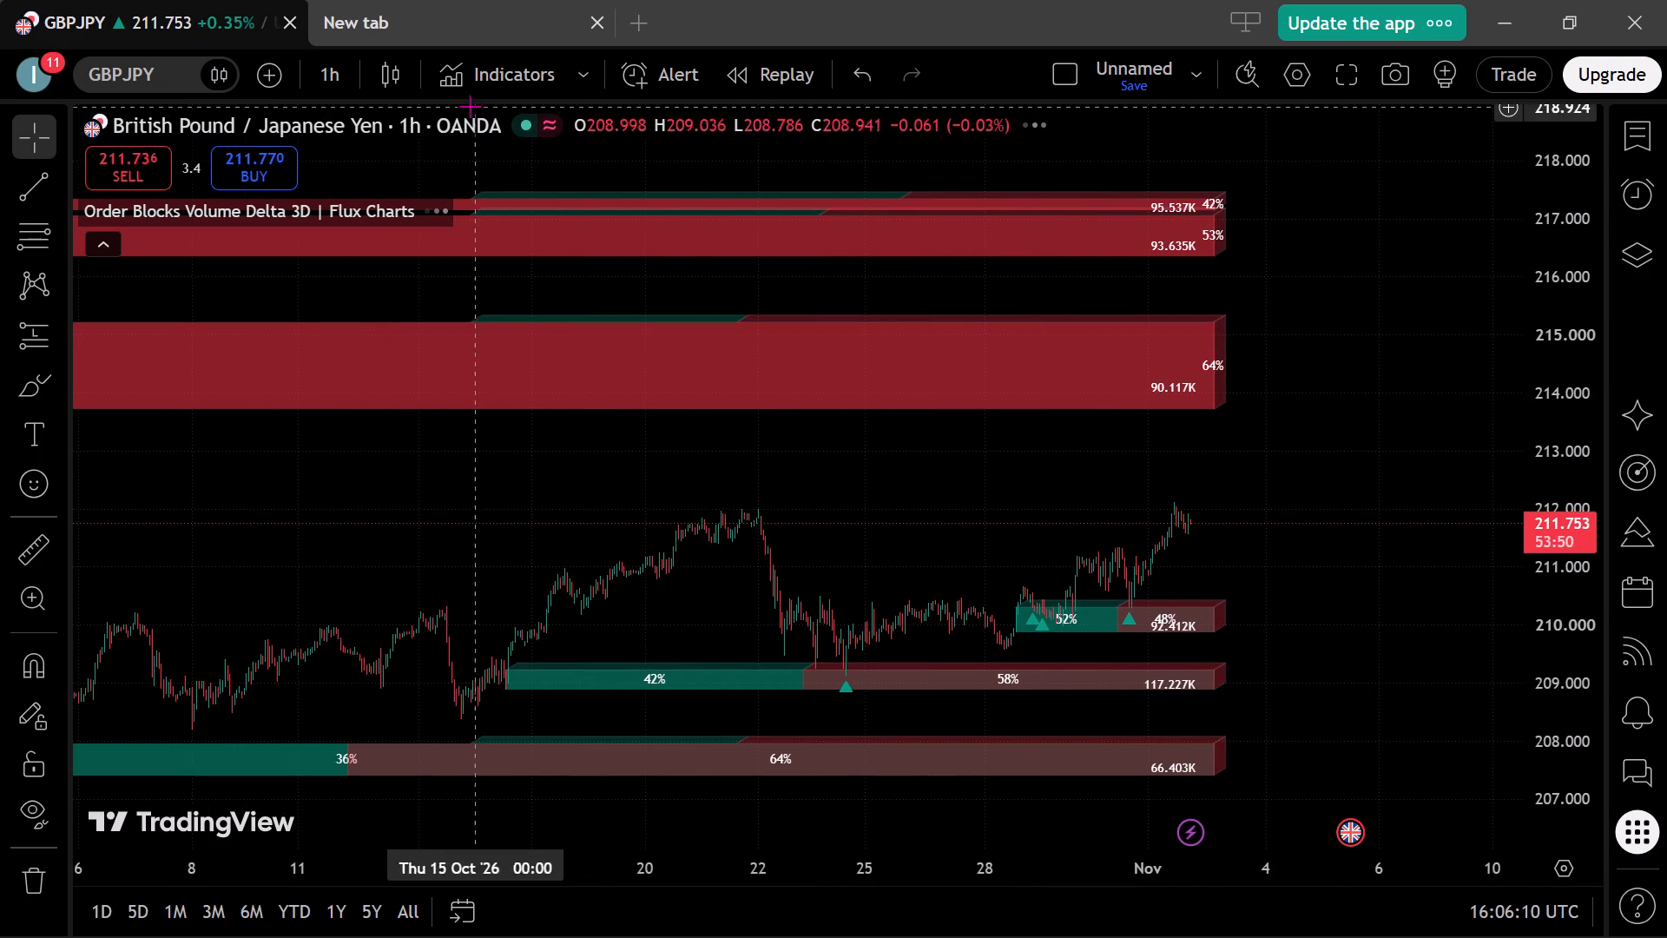
click(527, 74)
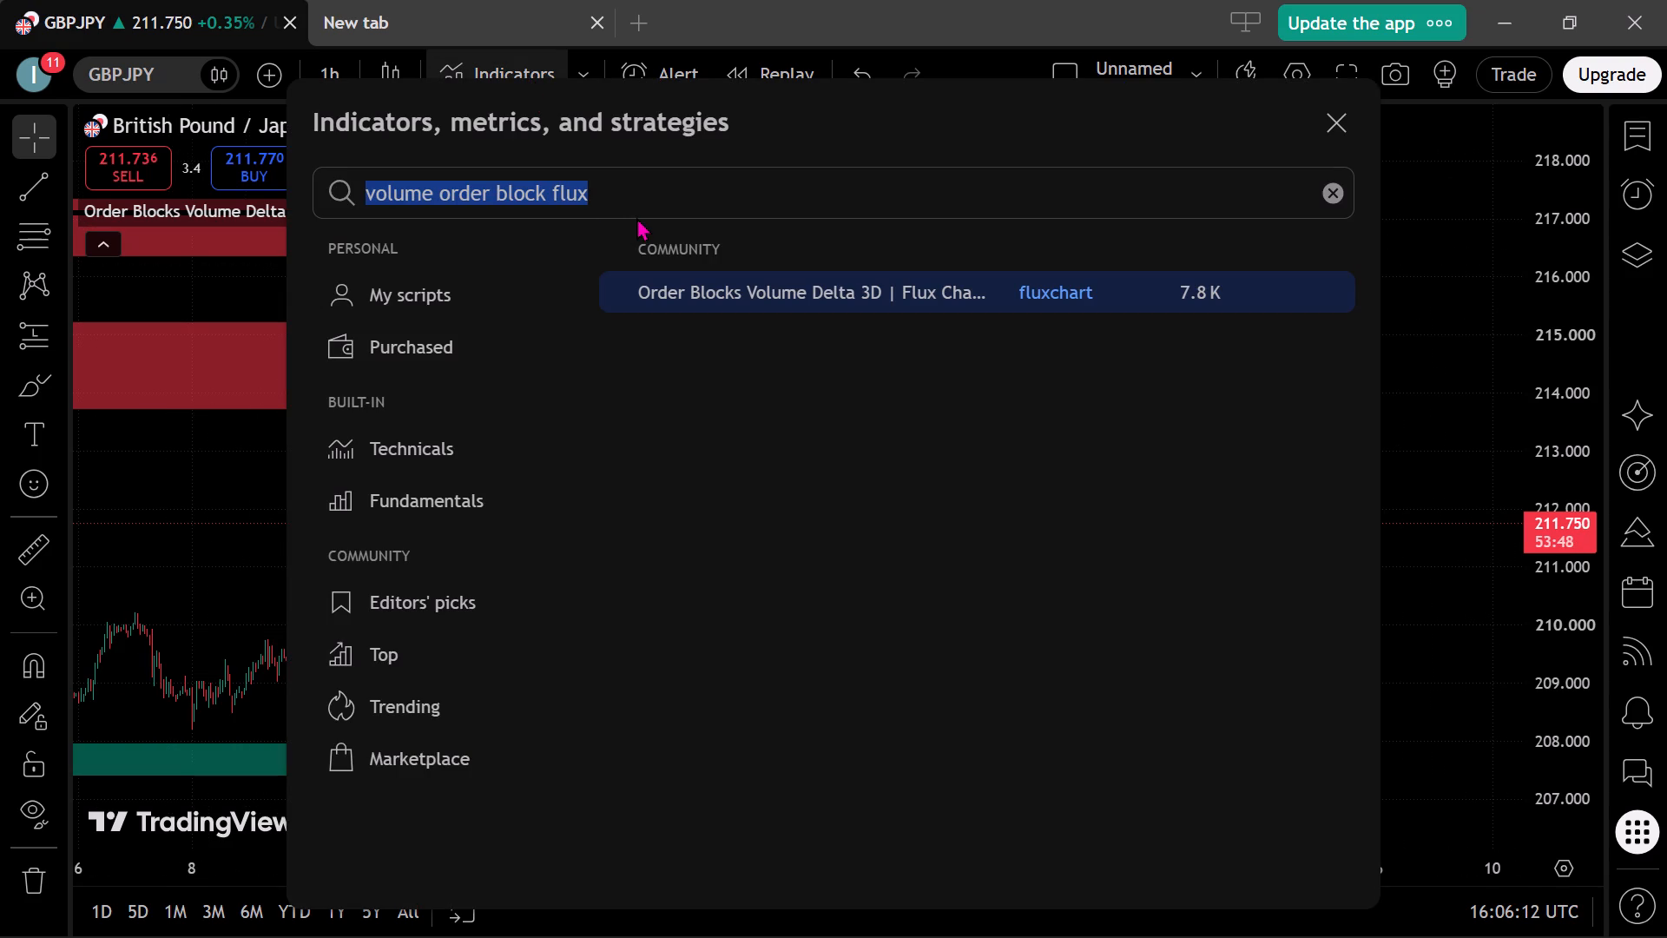
key(BackSpace)
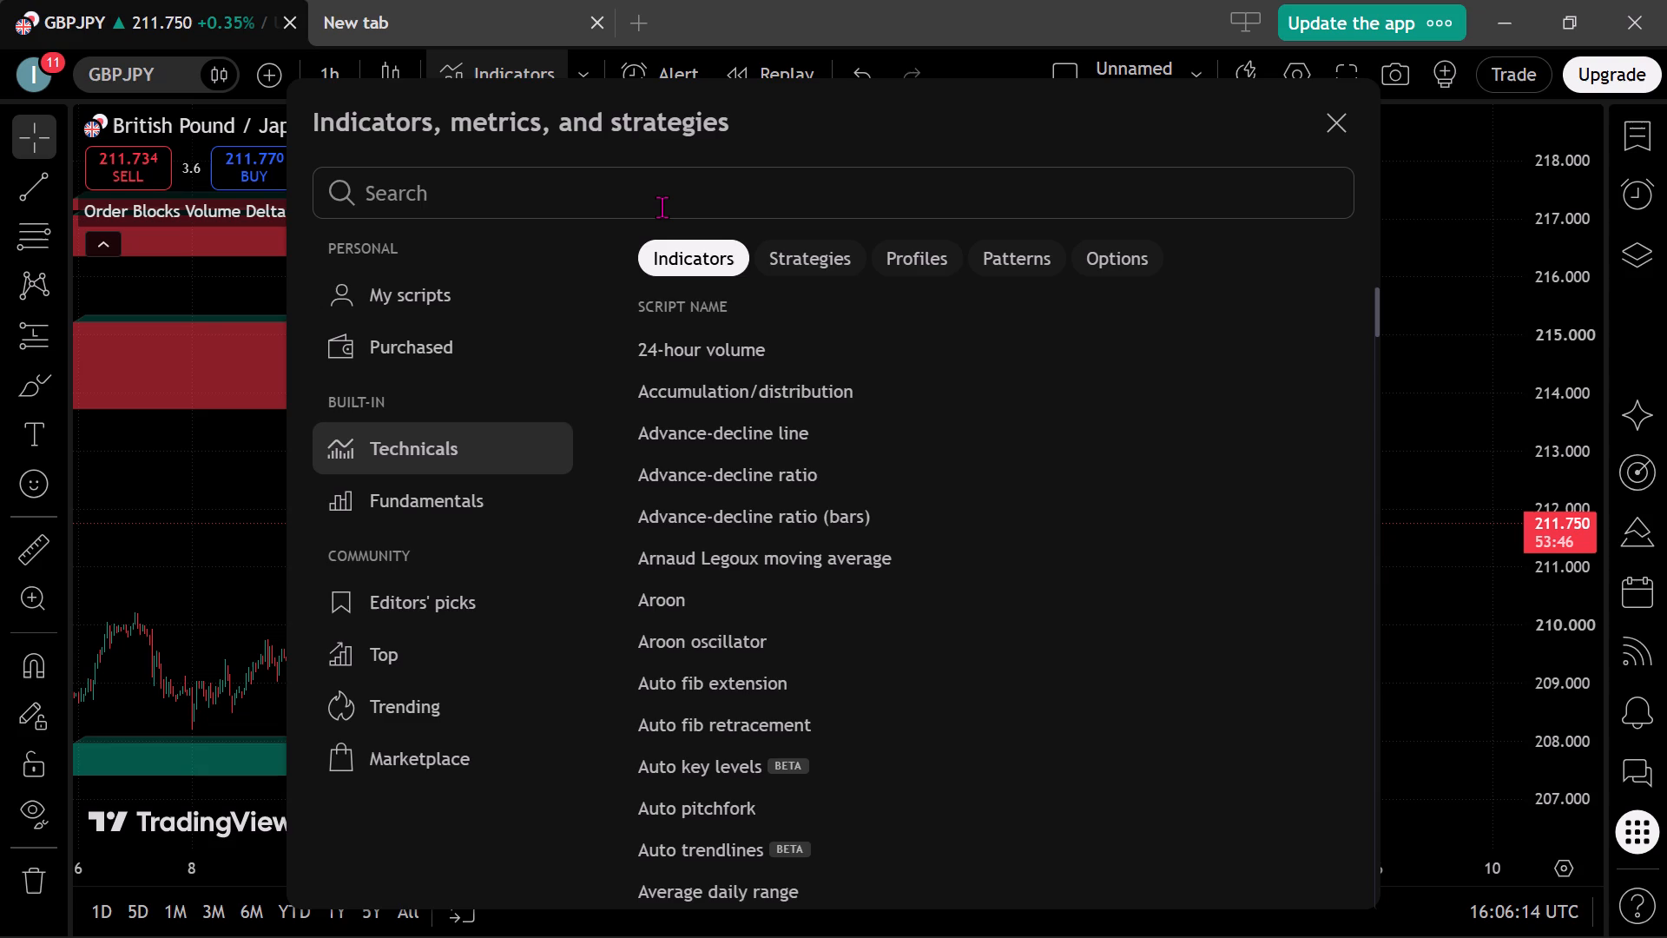
text(order)
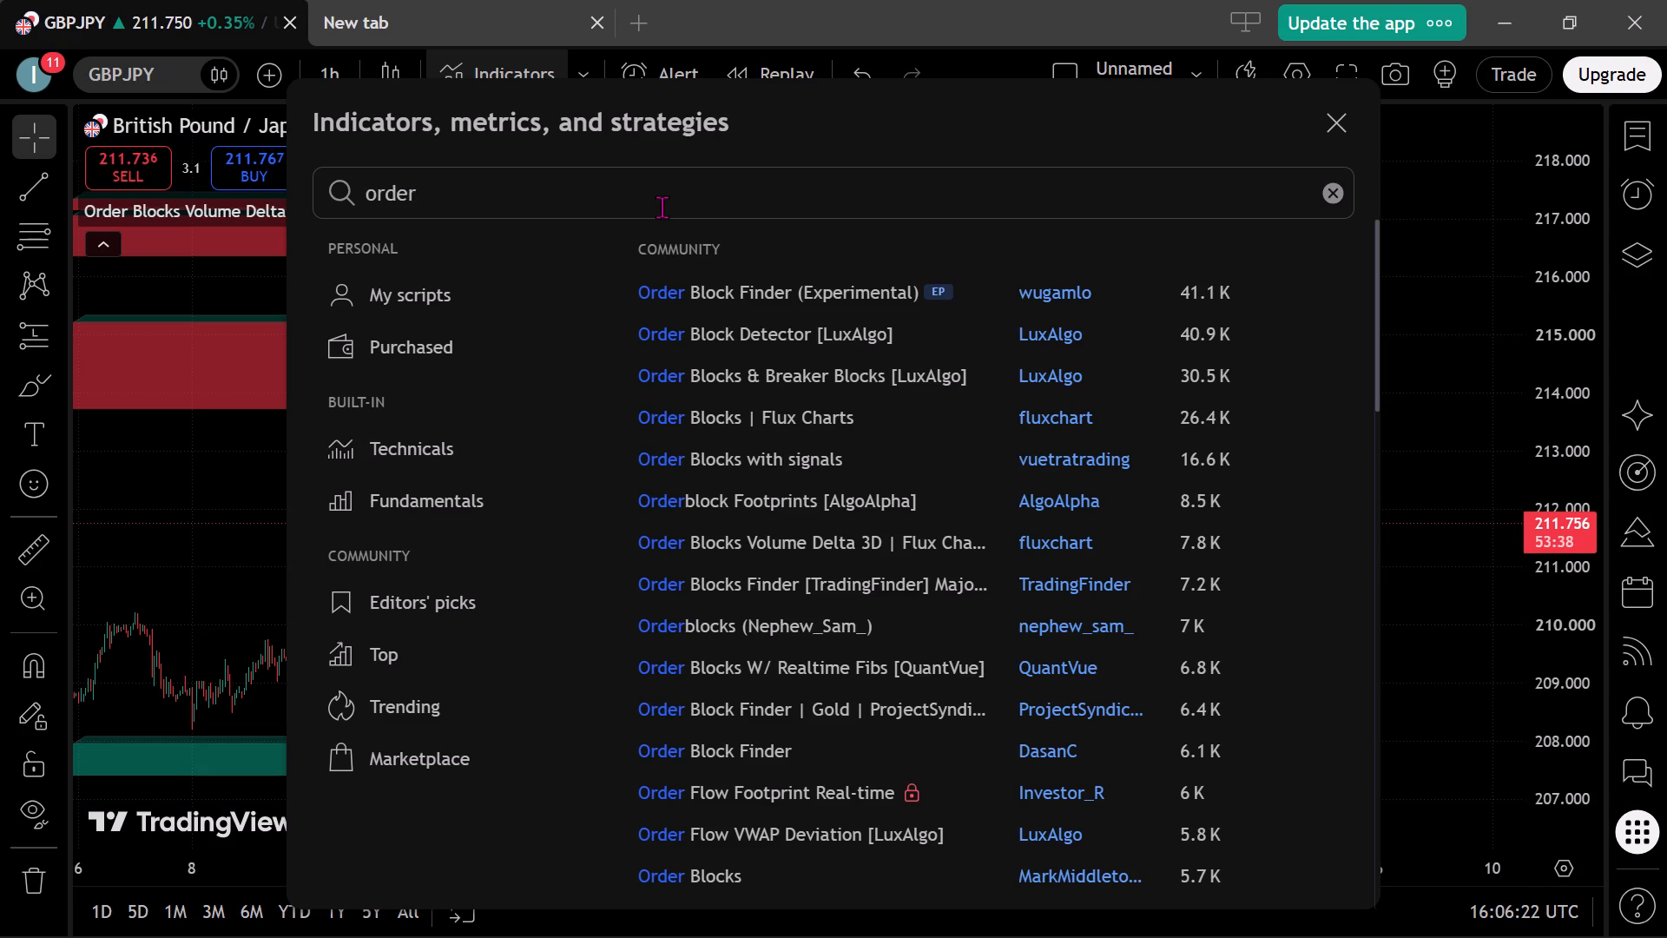
click(751, 412)
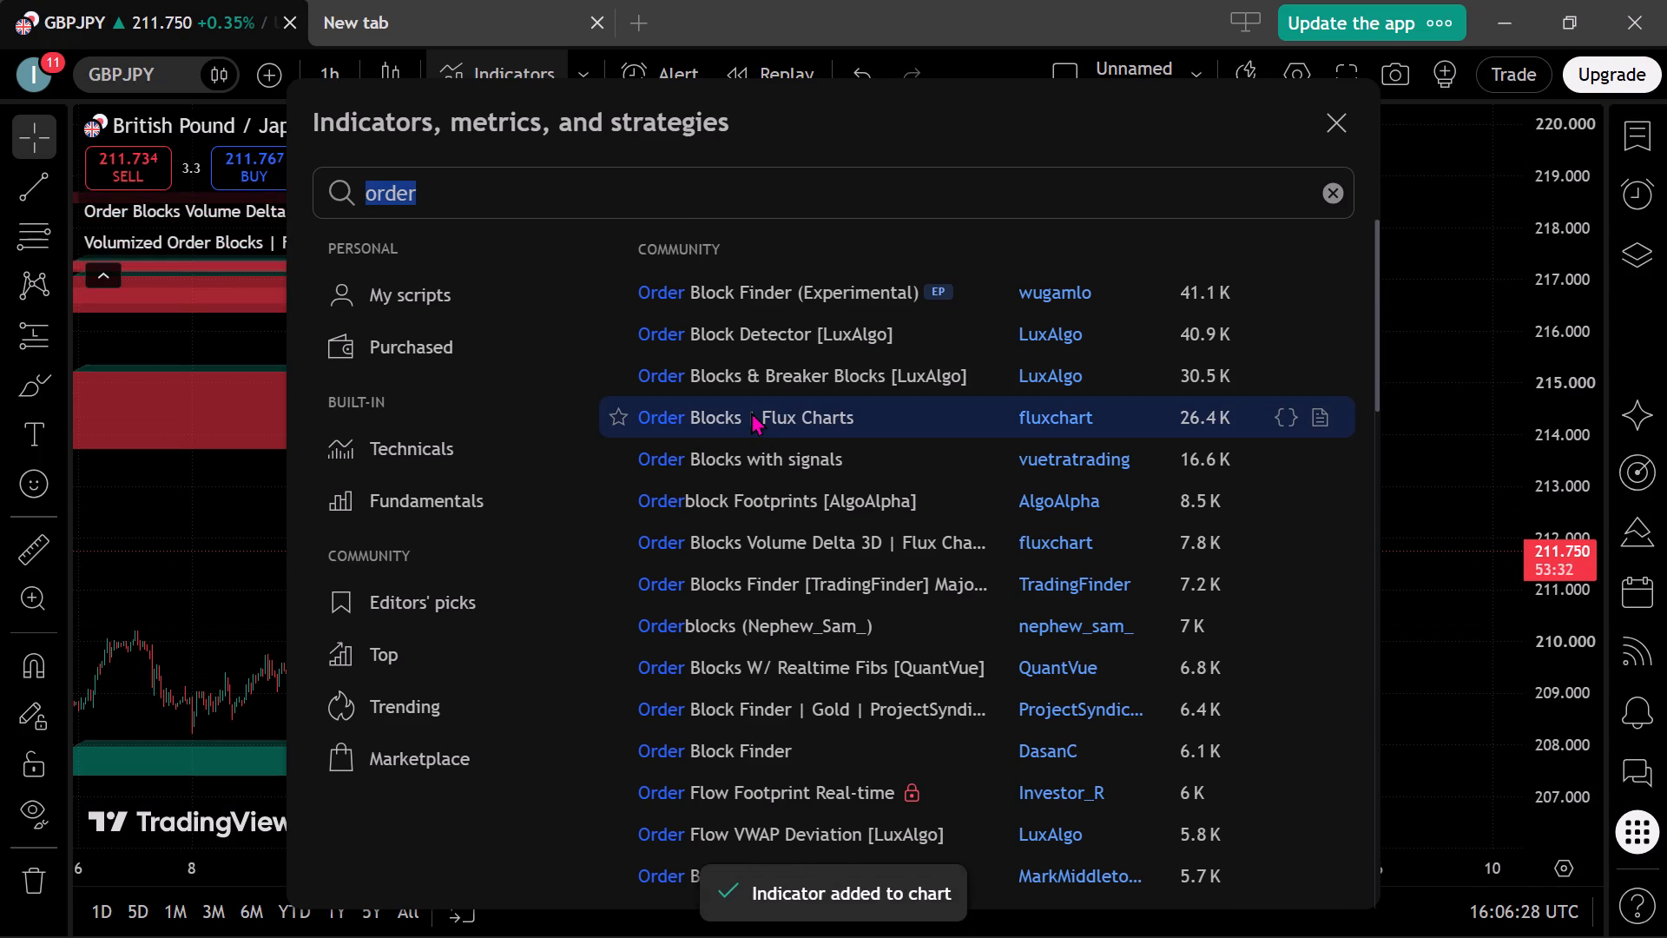
click(1454, 164)
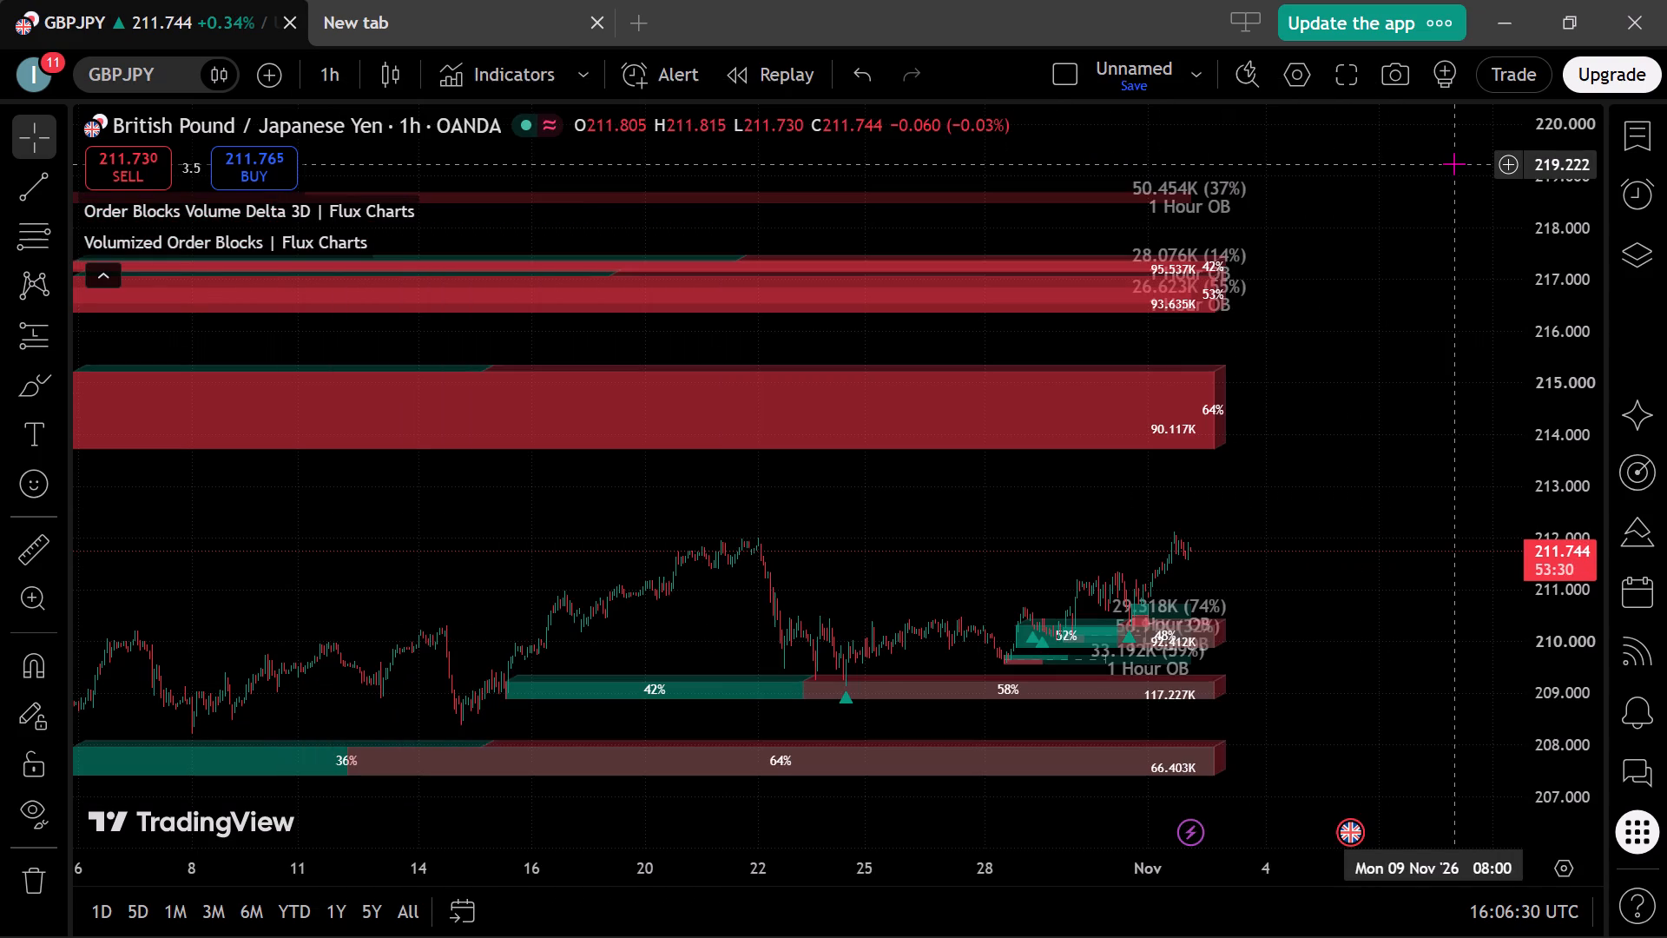
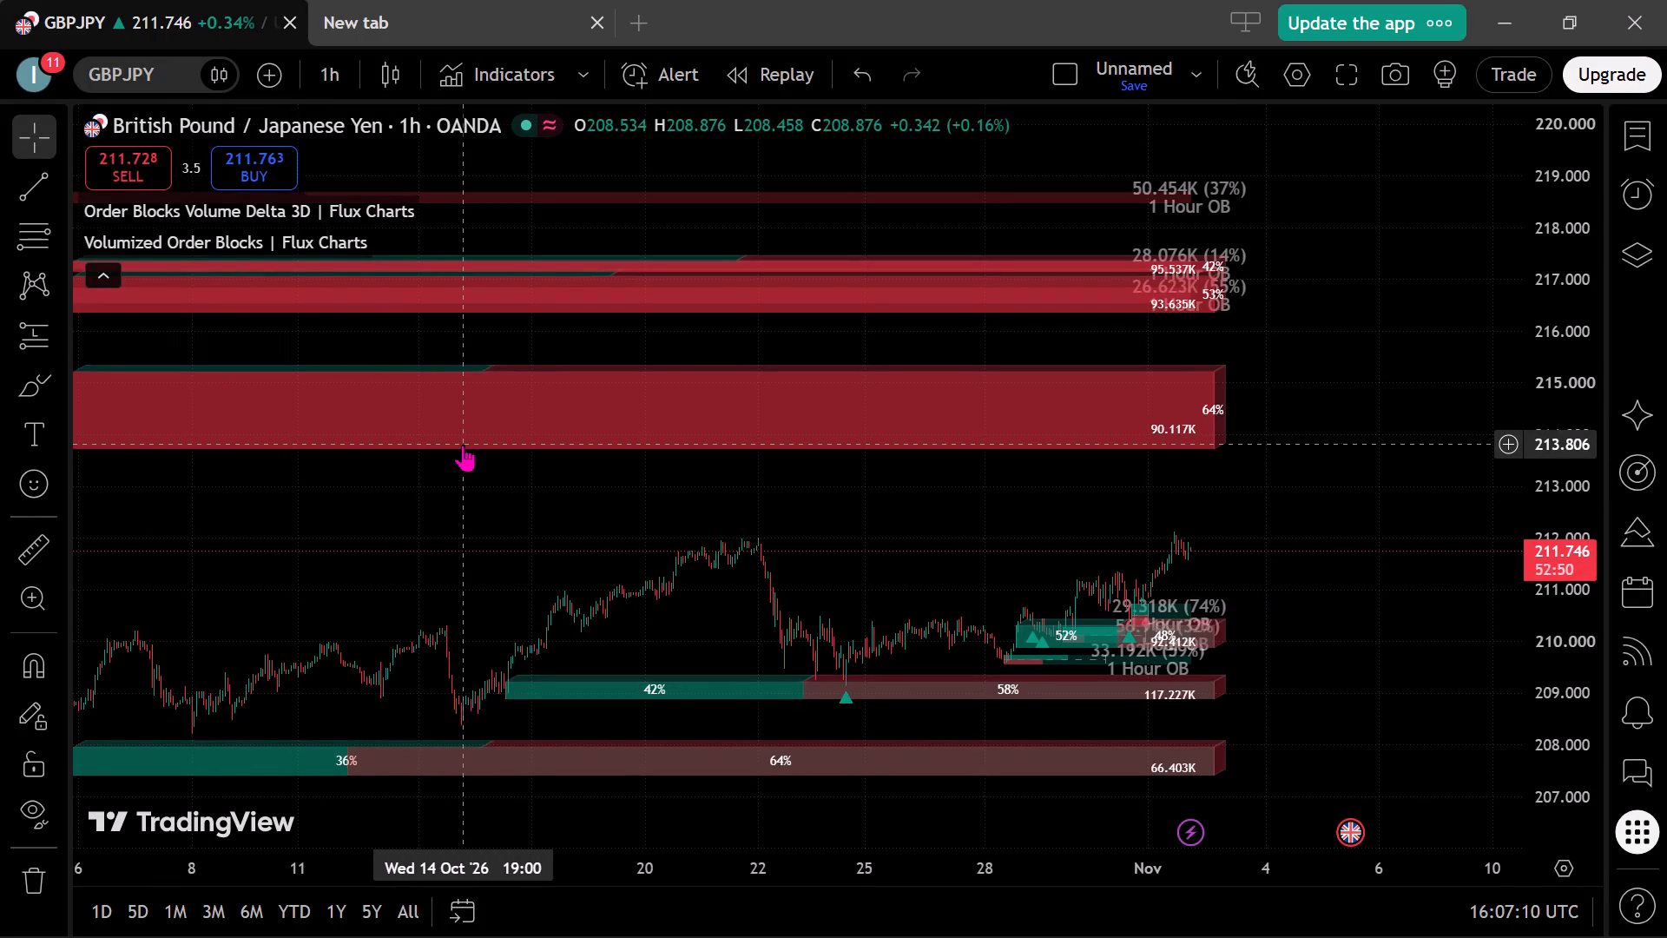
Hide the Order Blocks Volume Delta 3D | Flux Charts indicator and remove it from the GBPJPY chart.
scroll(463, 445, down, 2)
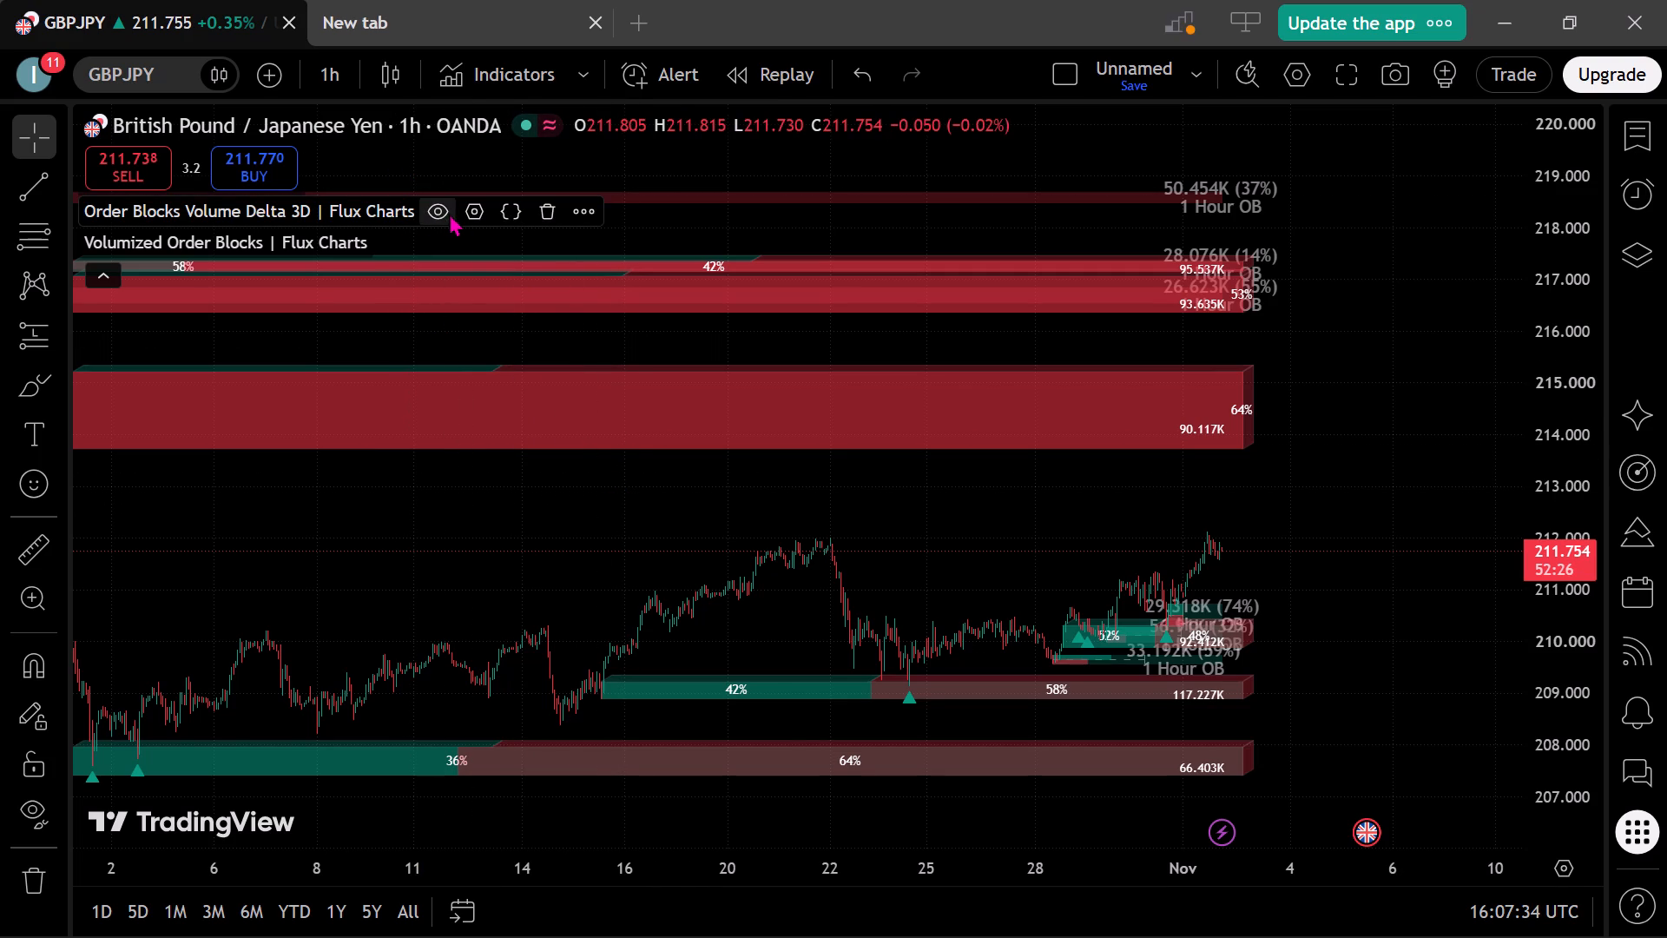
click(440, 212)
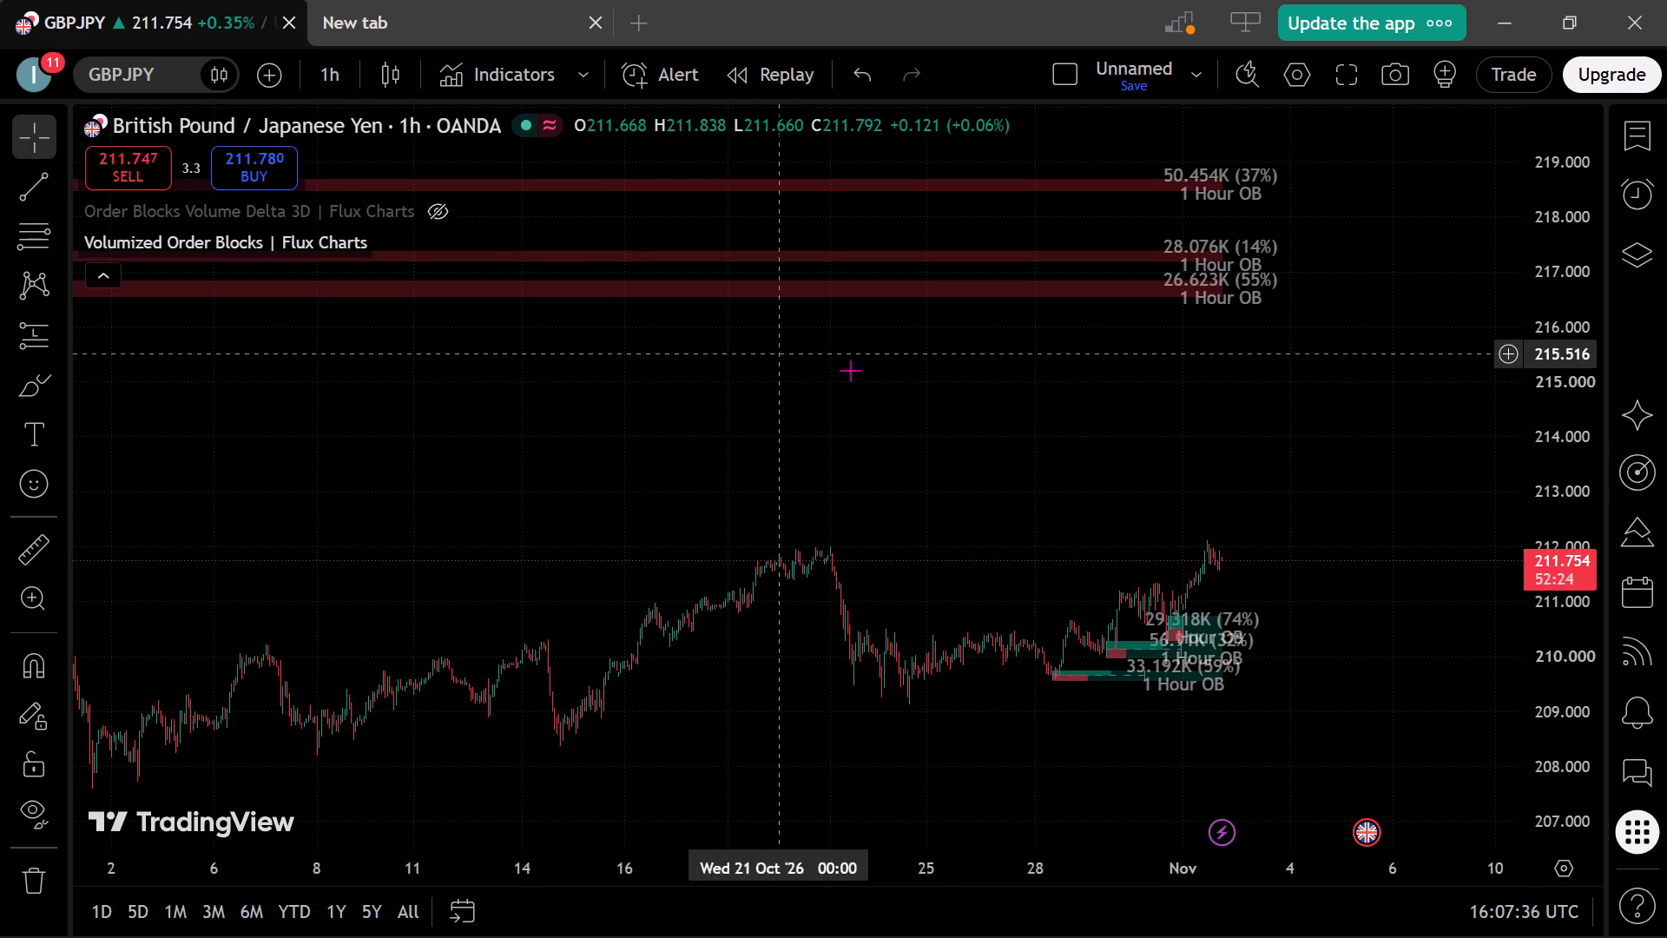
drag(860, 376, 627, 417)
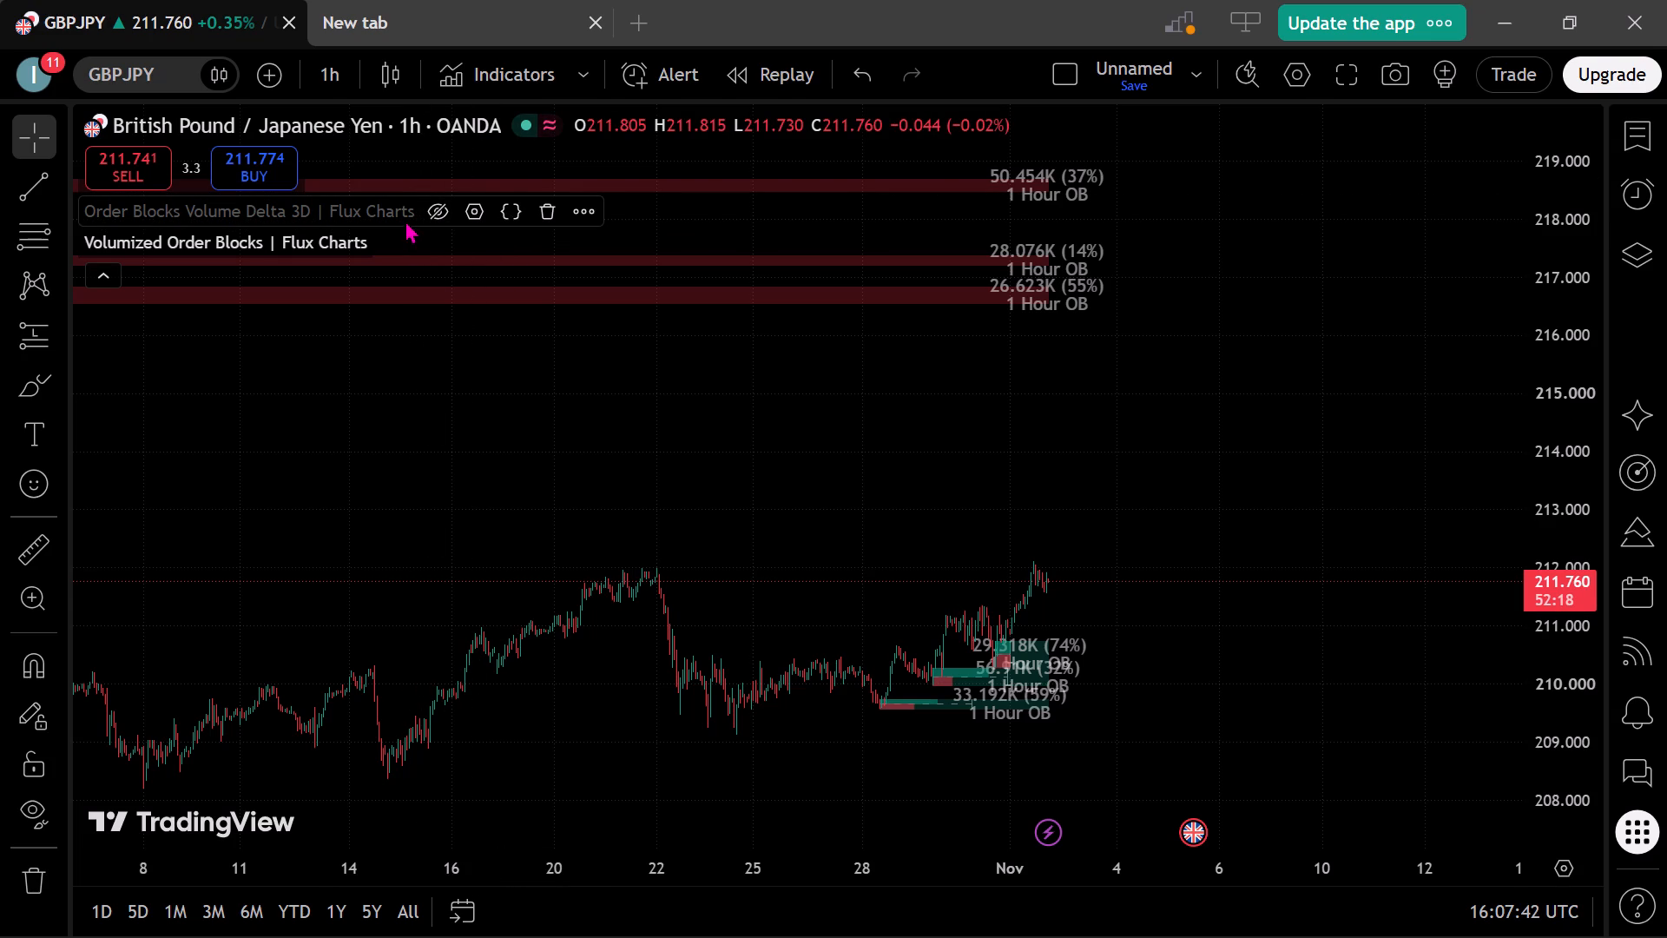
click(540, 212)
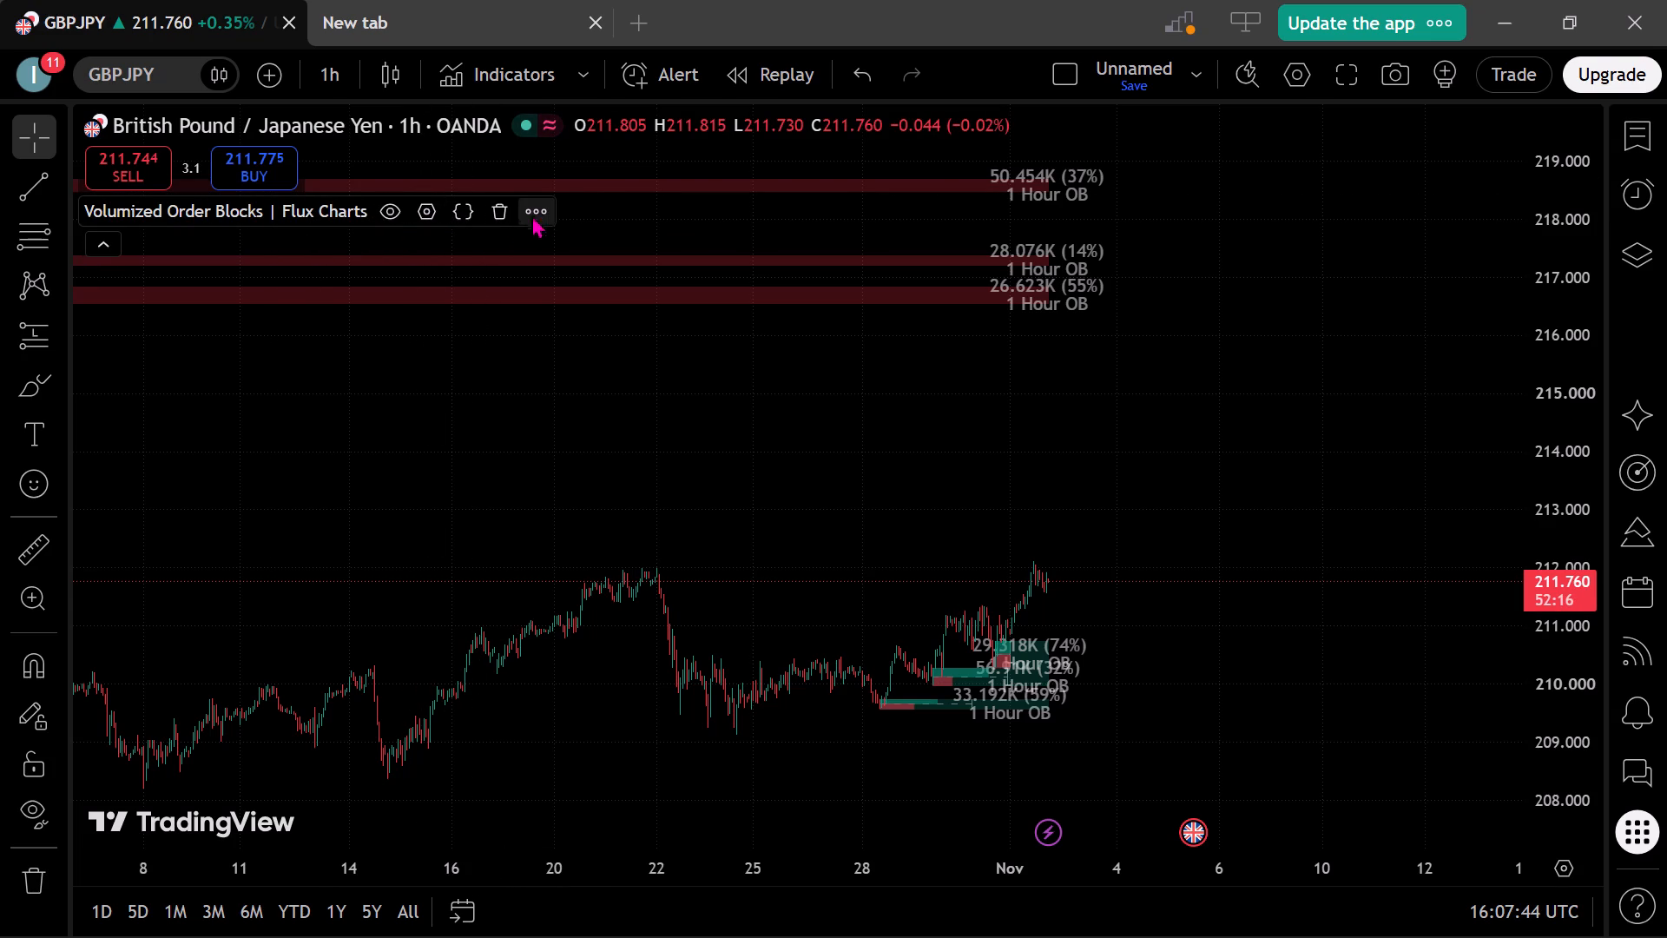
Configure the Volumized Order Blocks | Flux Charts indicator with a Swing Length of 5 and a High Zone Count.
click(429, 207)
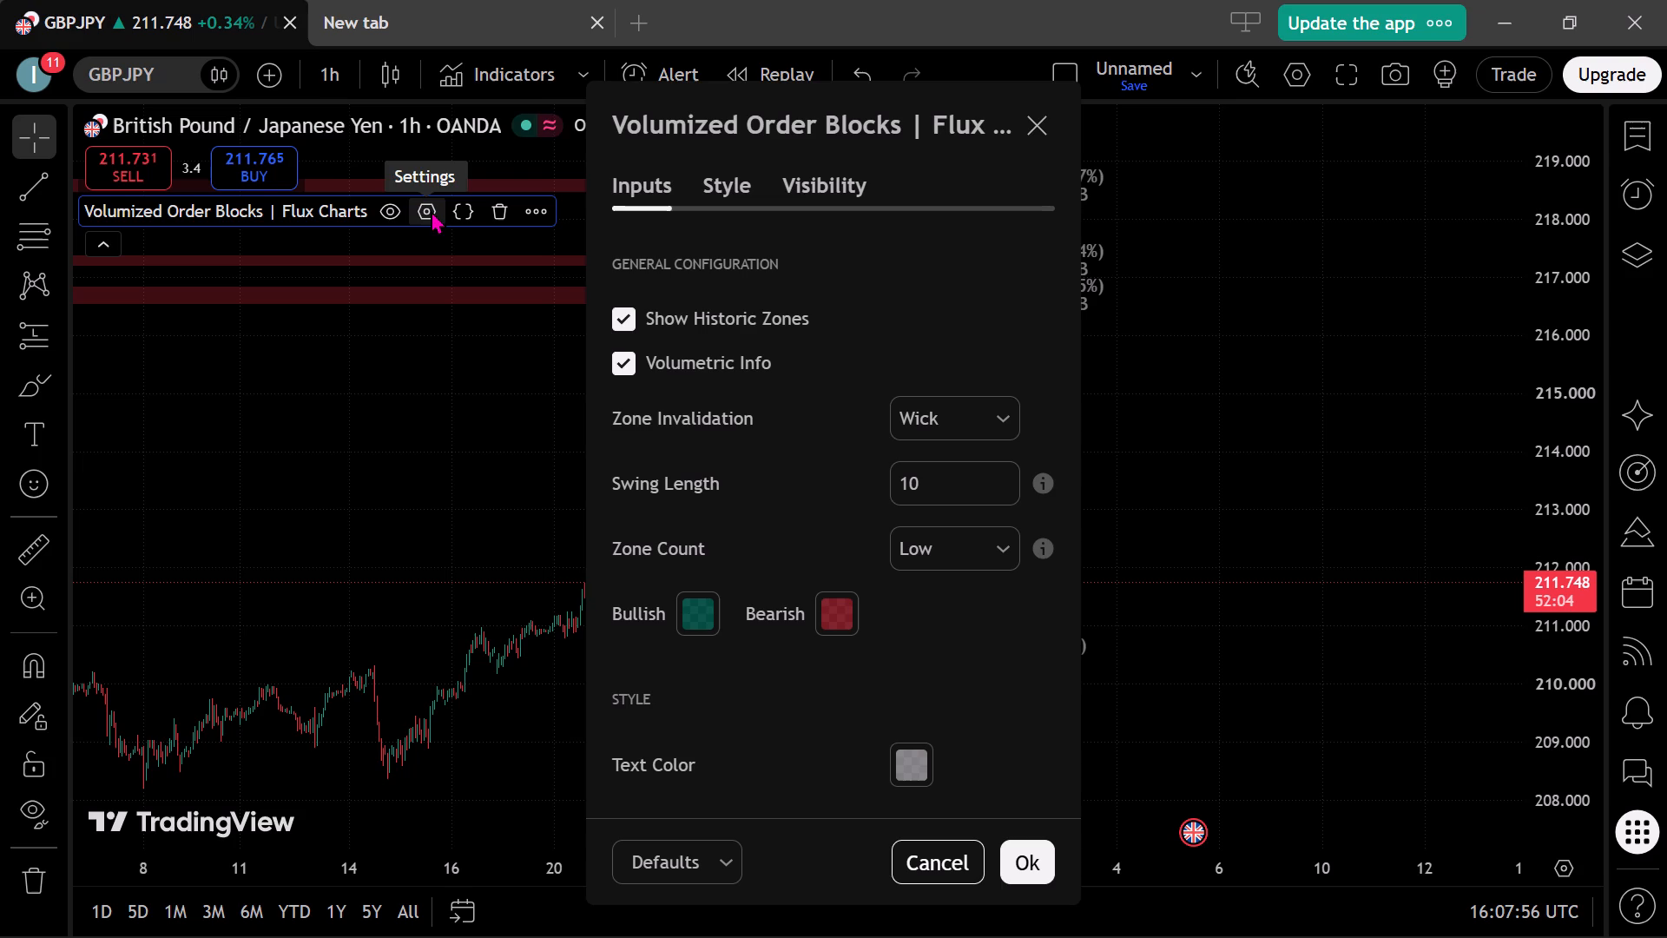
triple_click(1002, 489)
click(1002, 489)
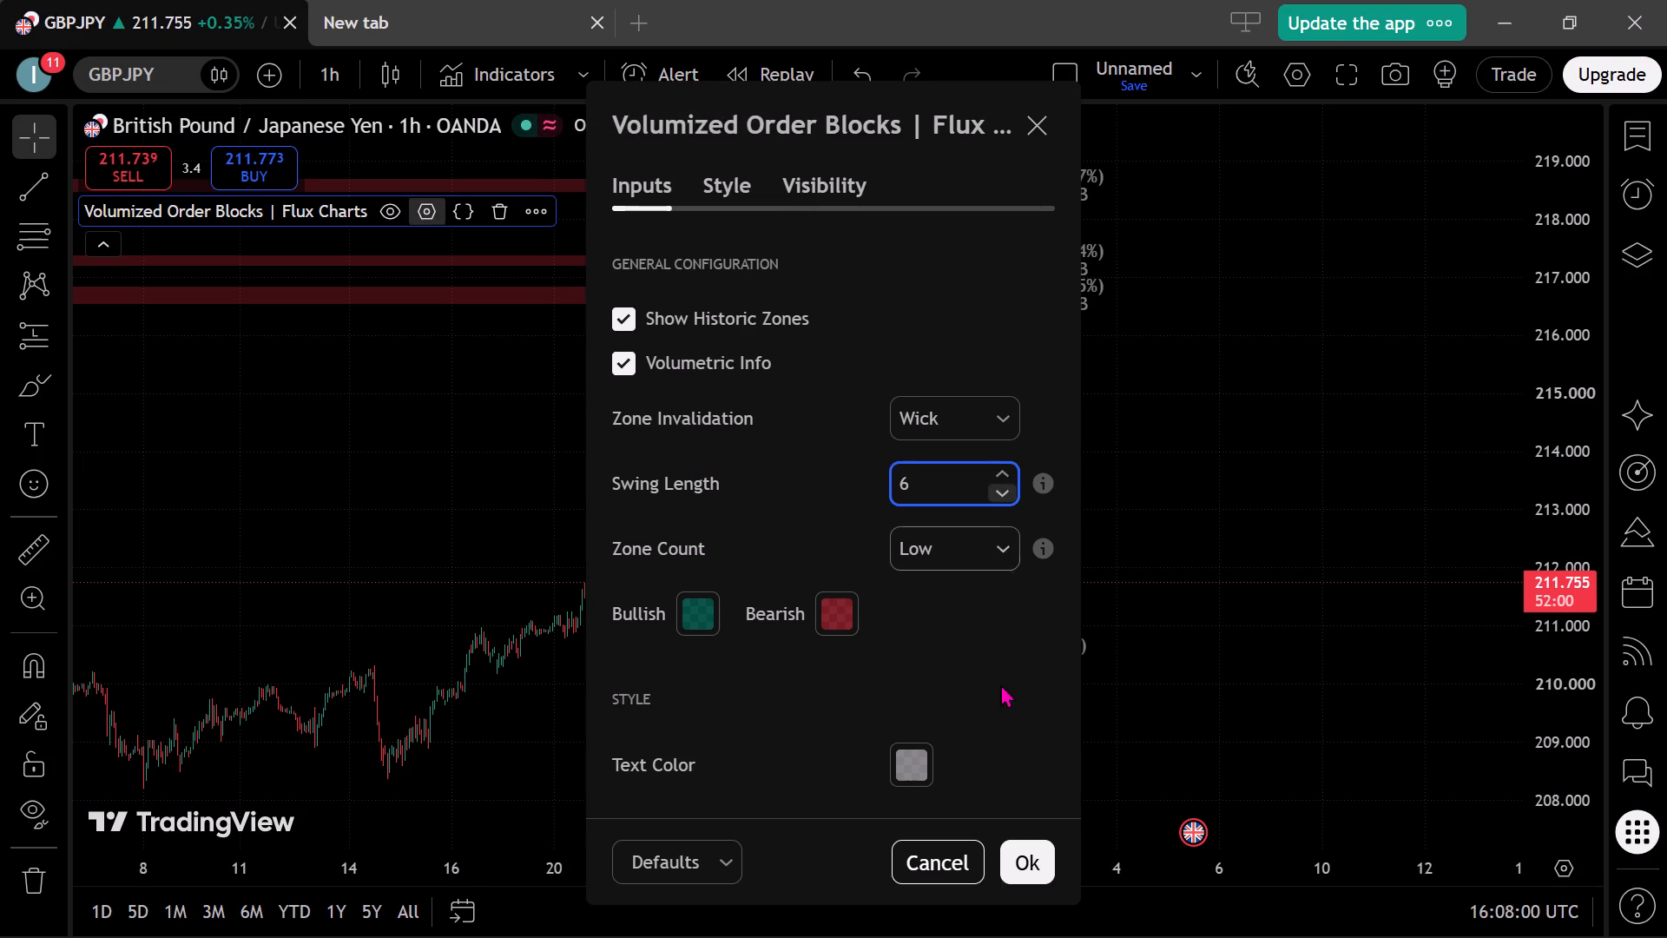
click(999, 493)
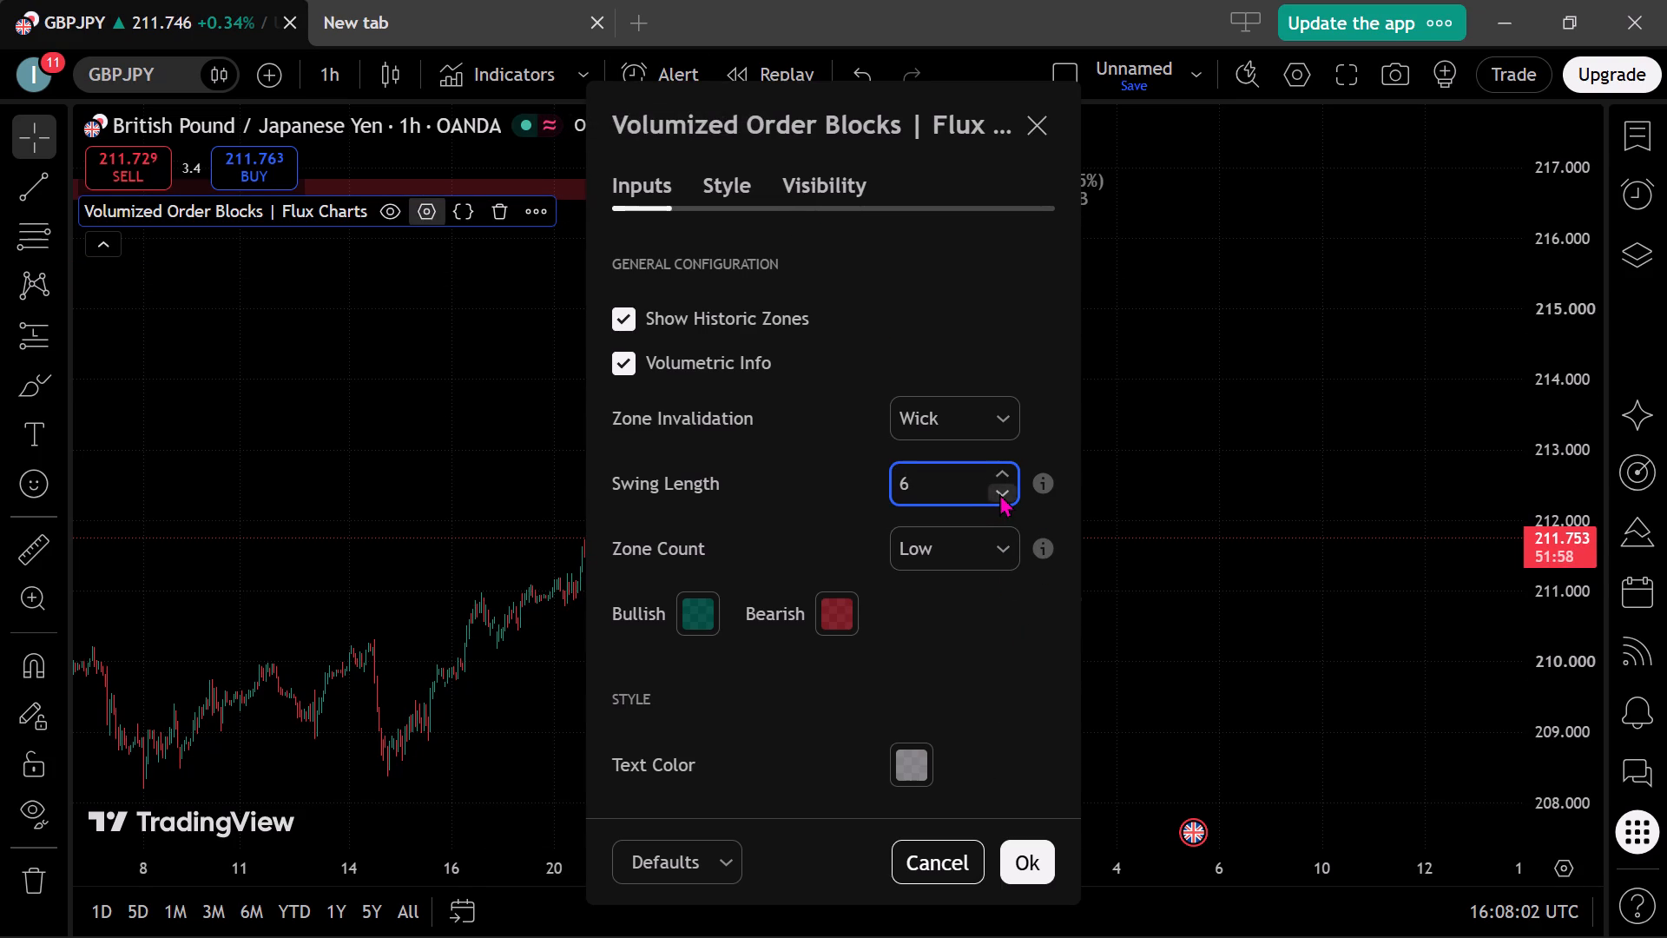
click(1003, 552)
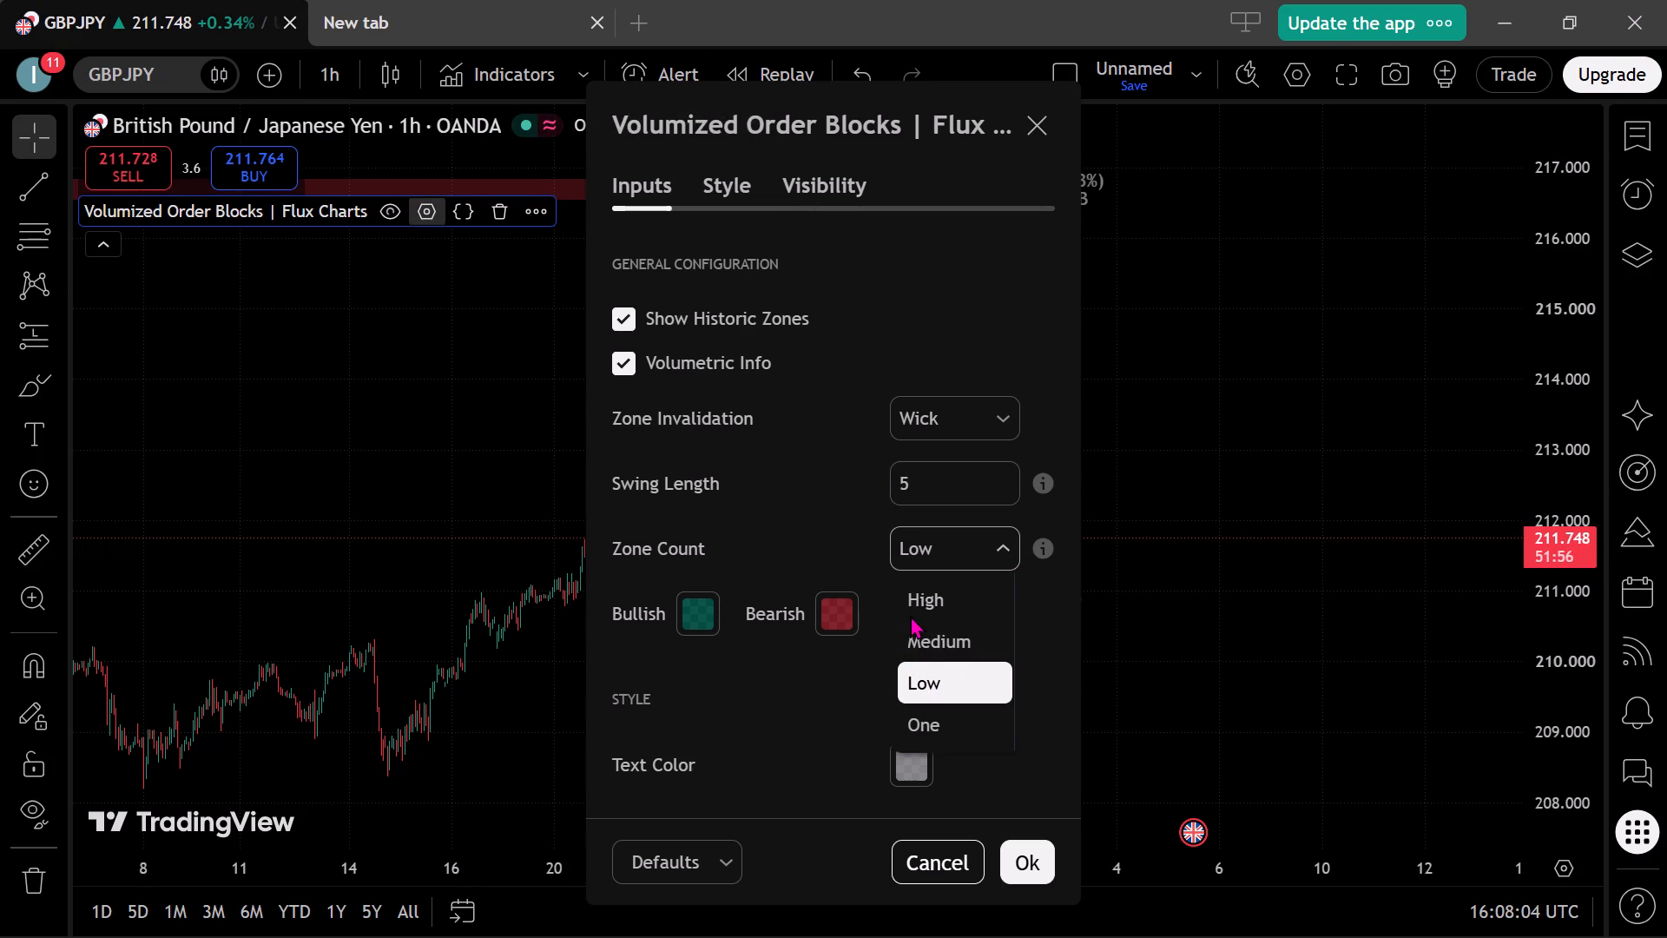
click(913, 603)
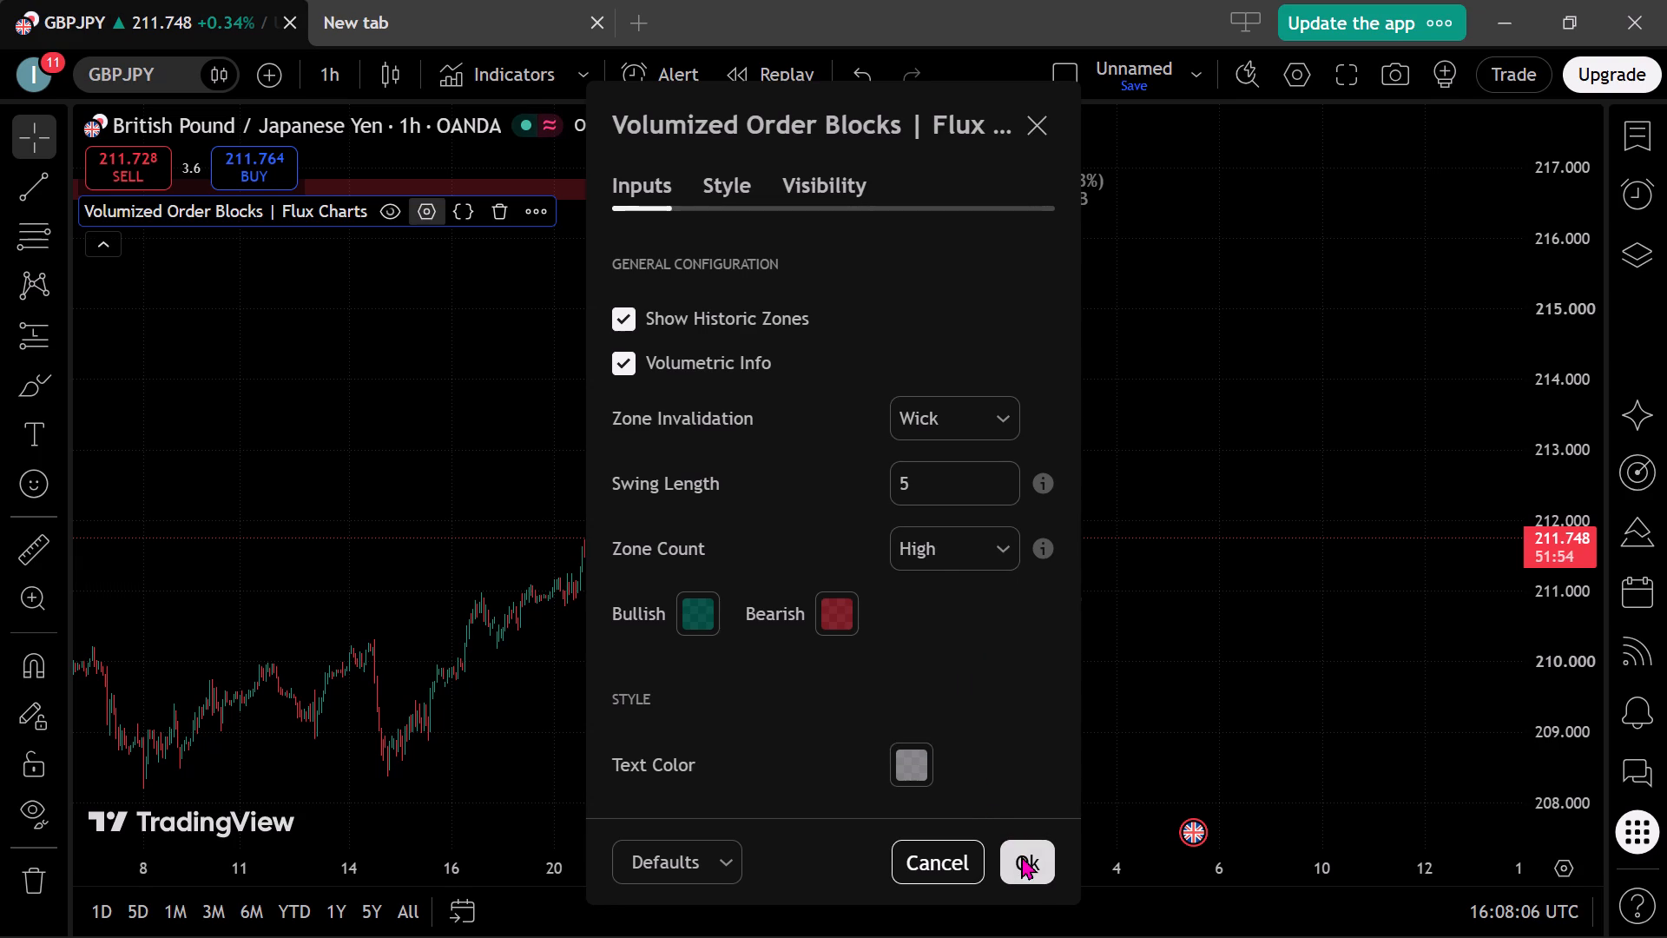
click(1021, 855)
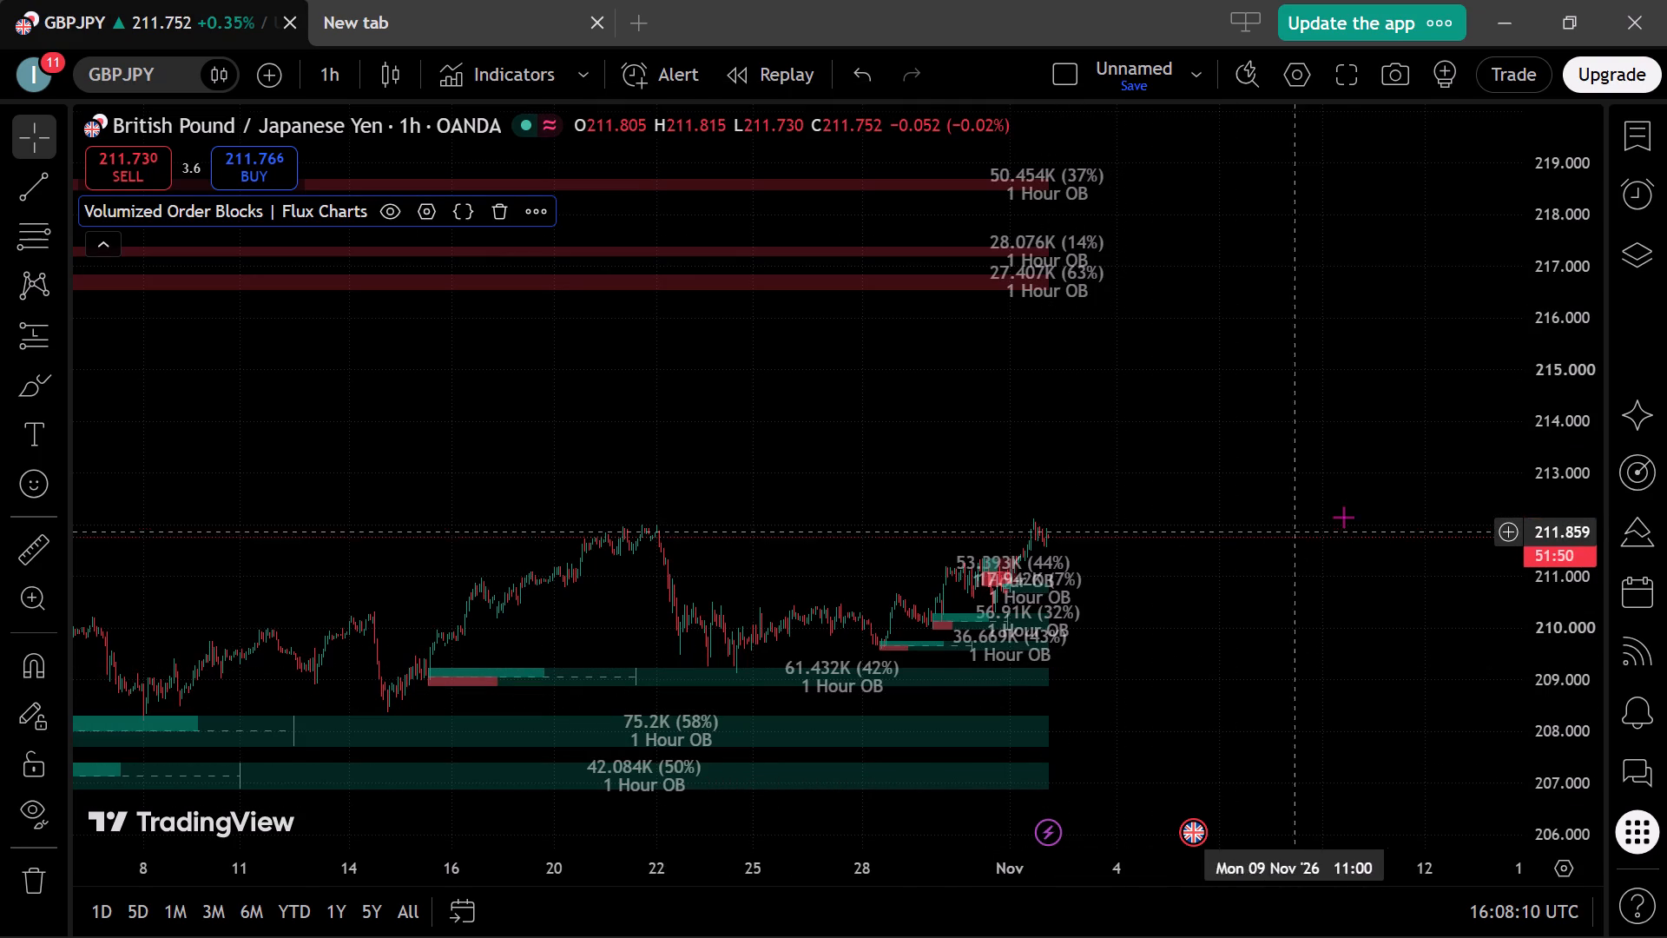
Examine the hourly order block zones against the GBPJPY price history from early September to November.
drag(1565, 500, 1543, 83)
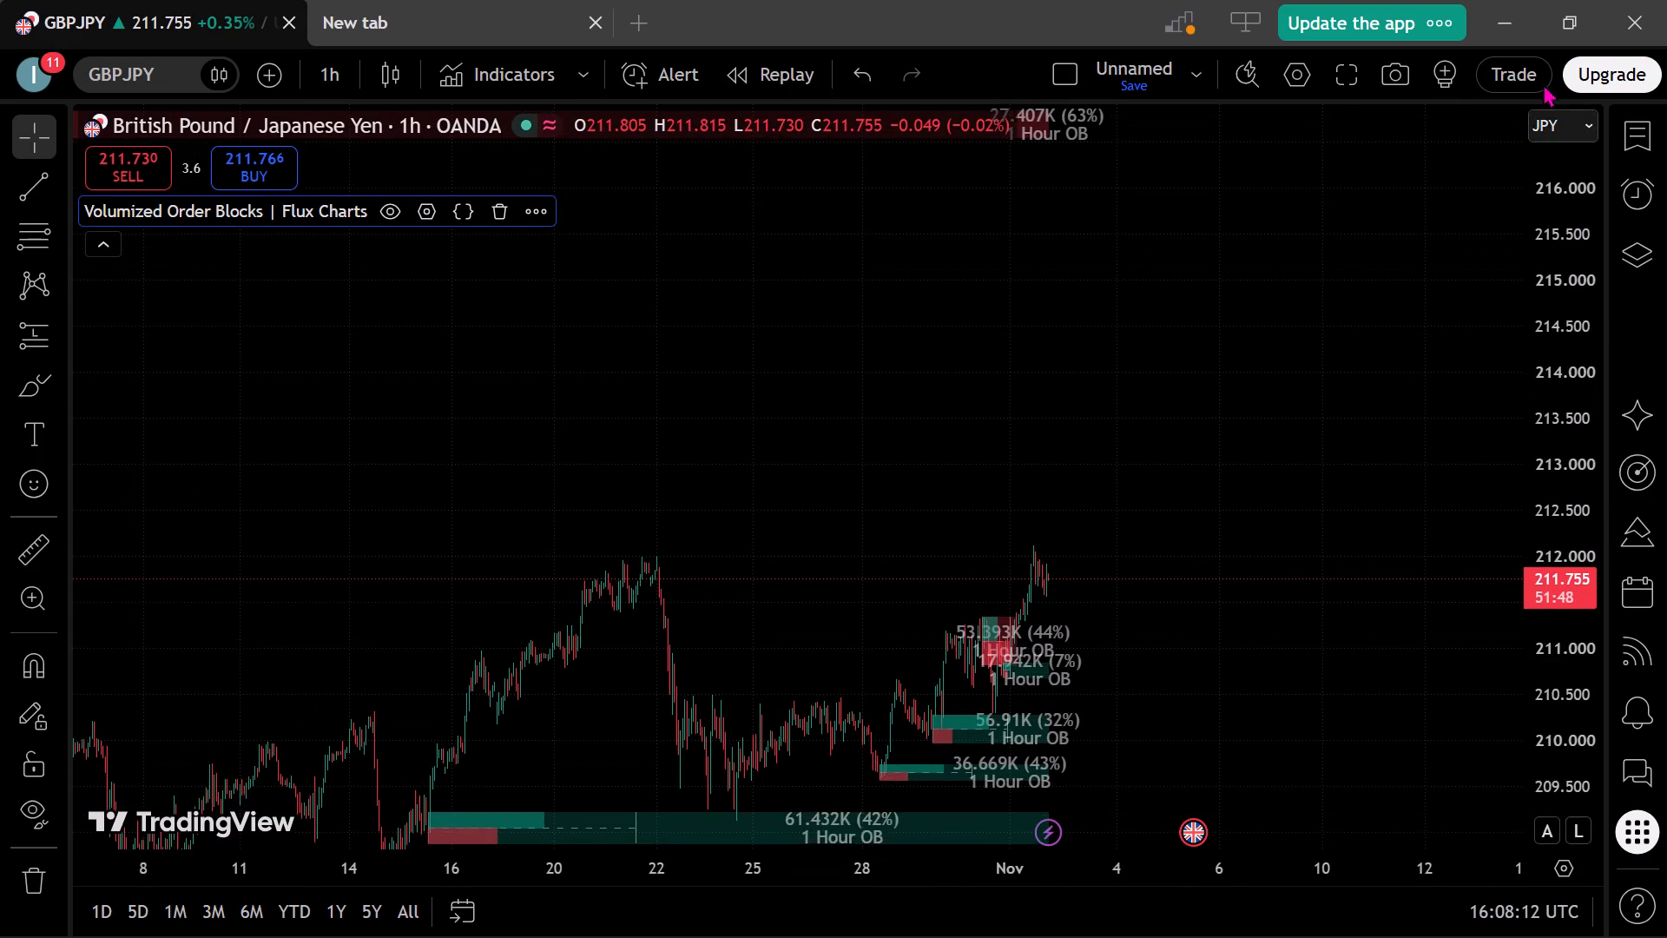
drag(1543, 83, 1521, 13)
drag(1170, 354, 1199, 256)
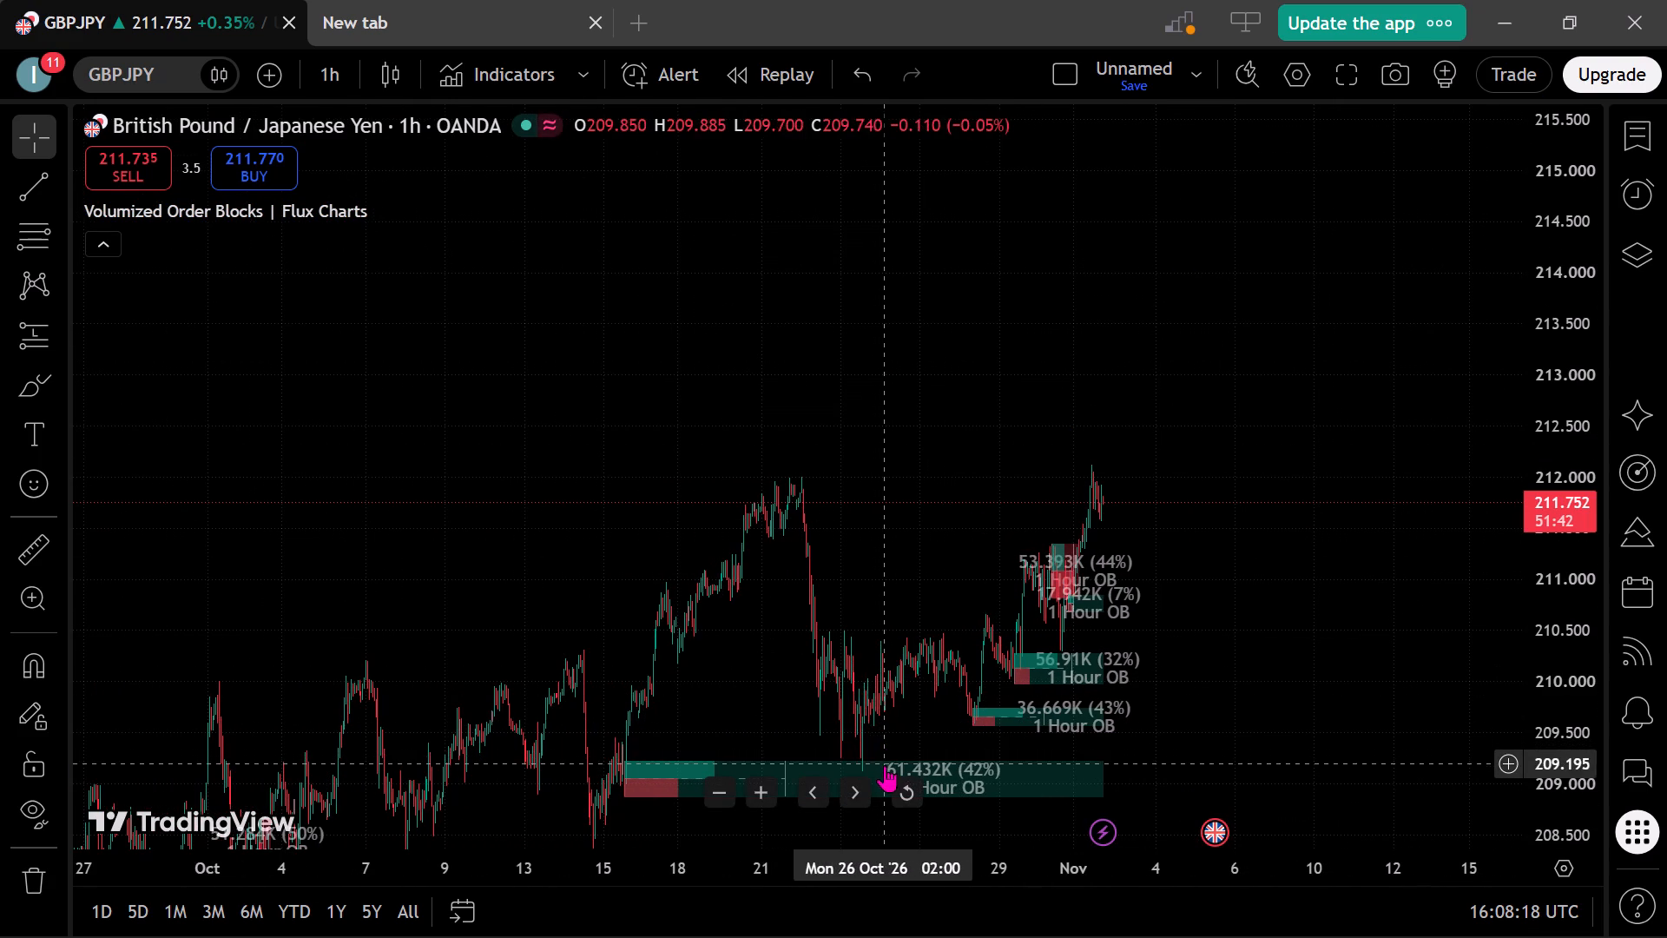
drag(1162, 625, 1191, 281)
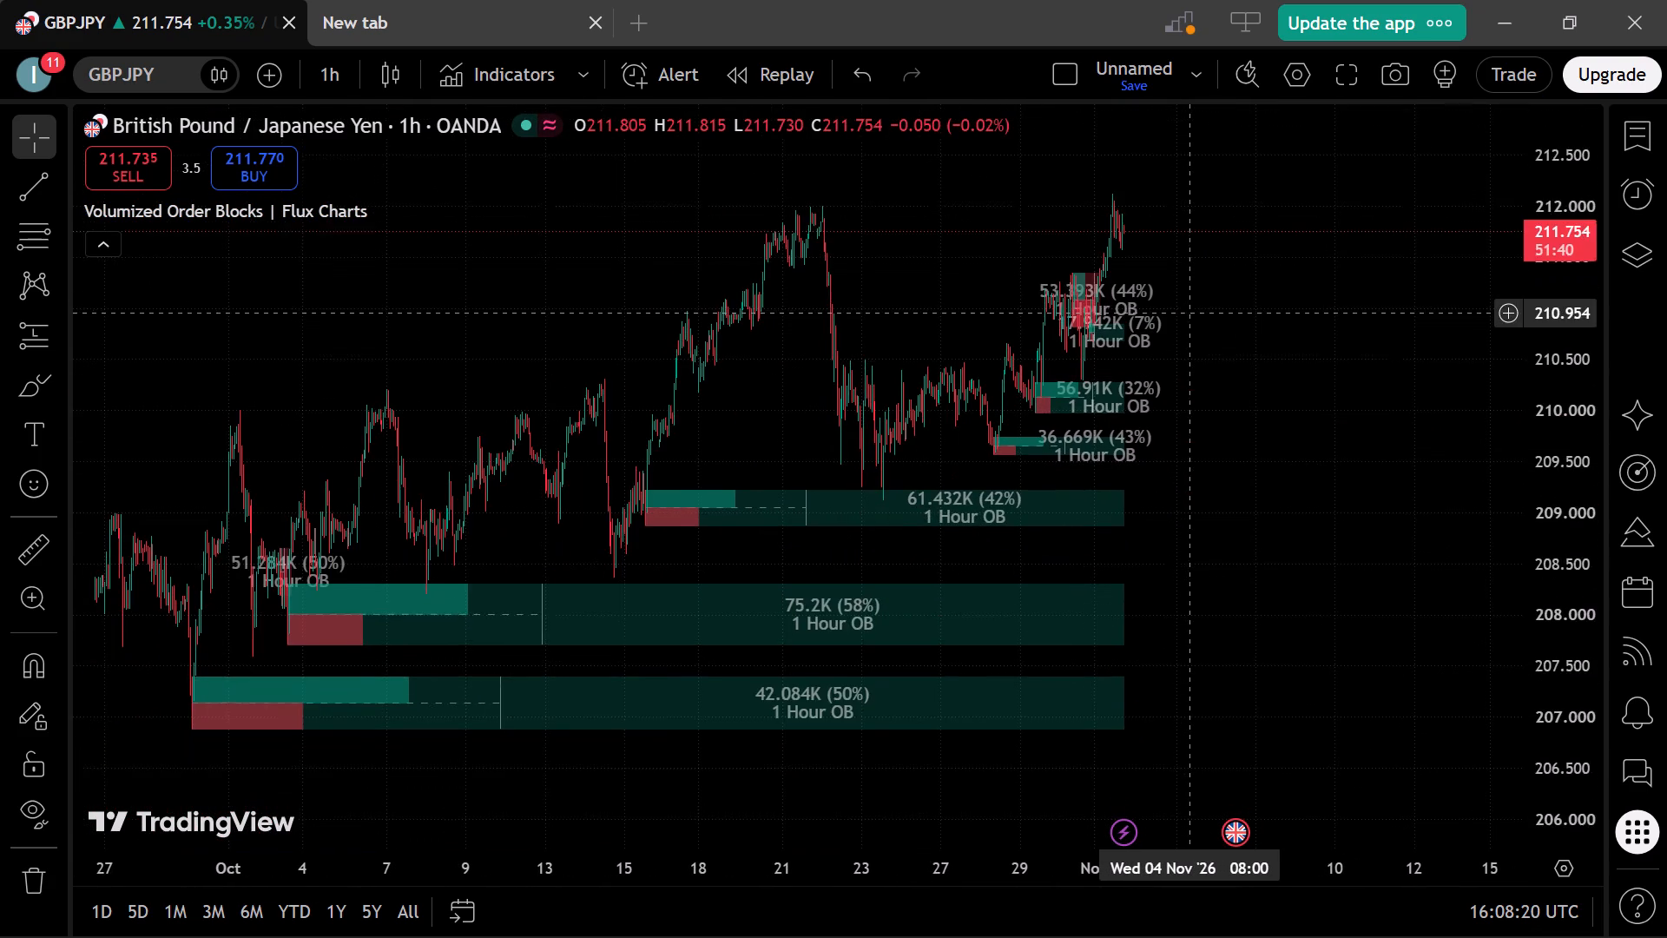
drag(1191, 281, 1123, 408)
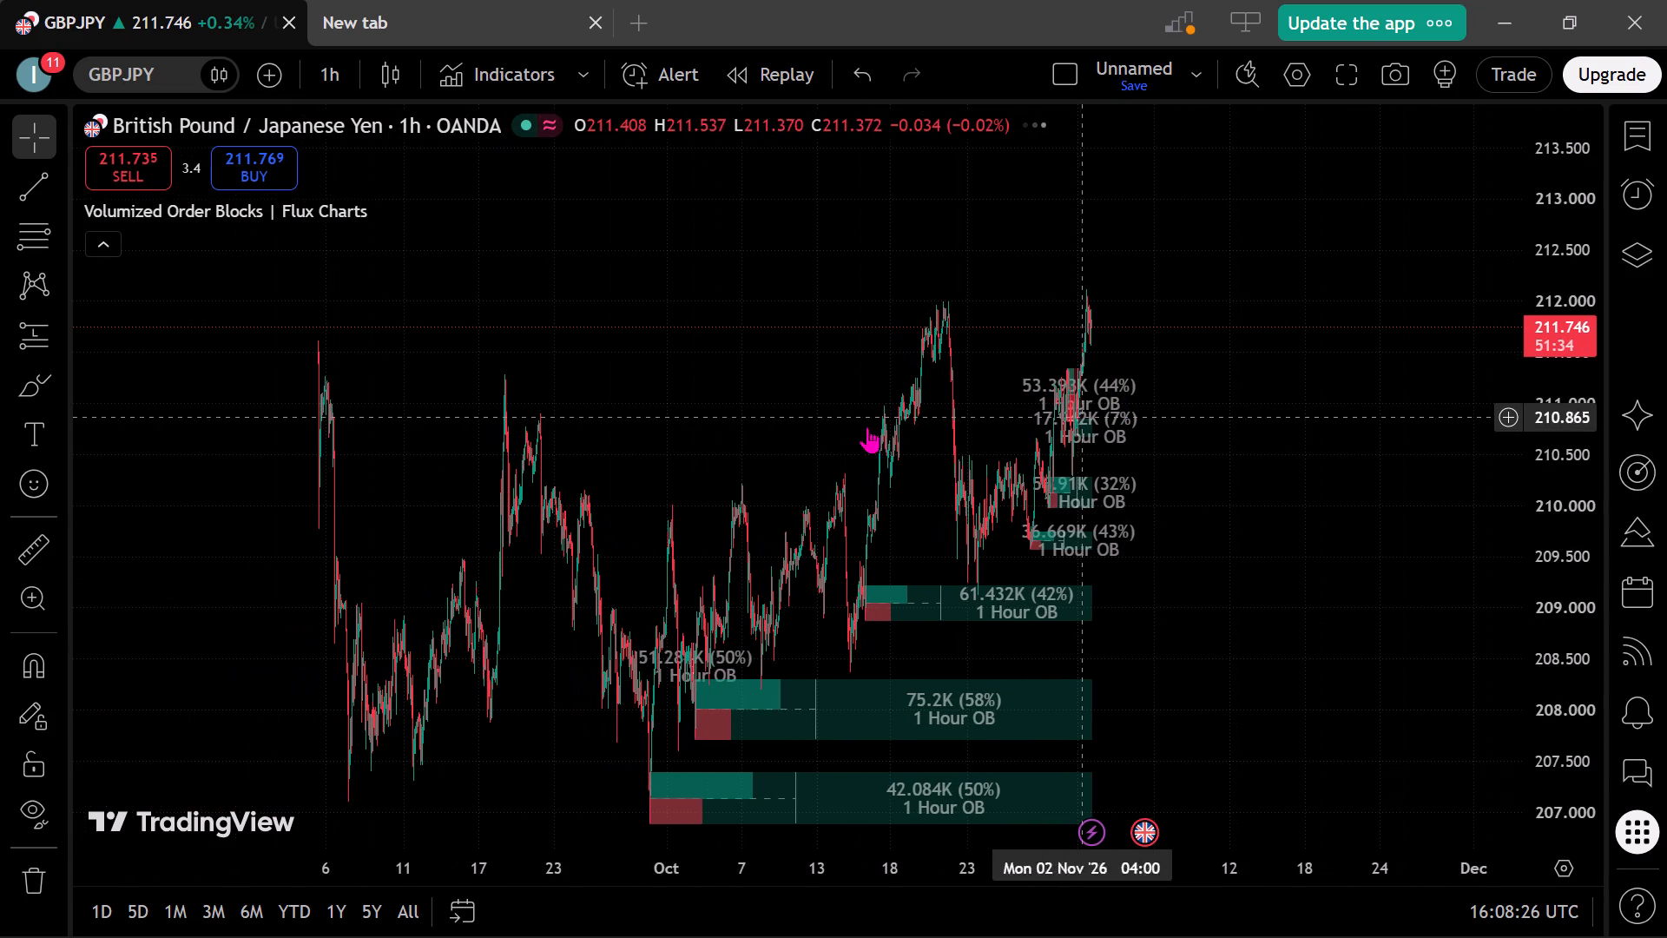
drag(526, 301, 672, 301)
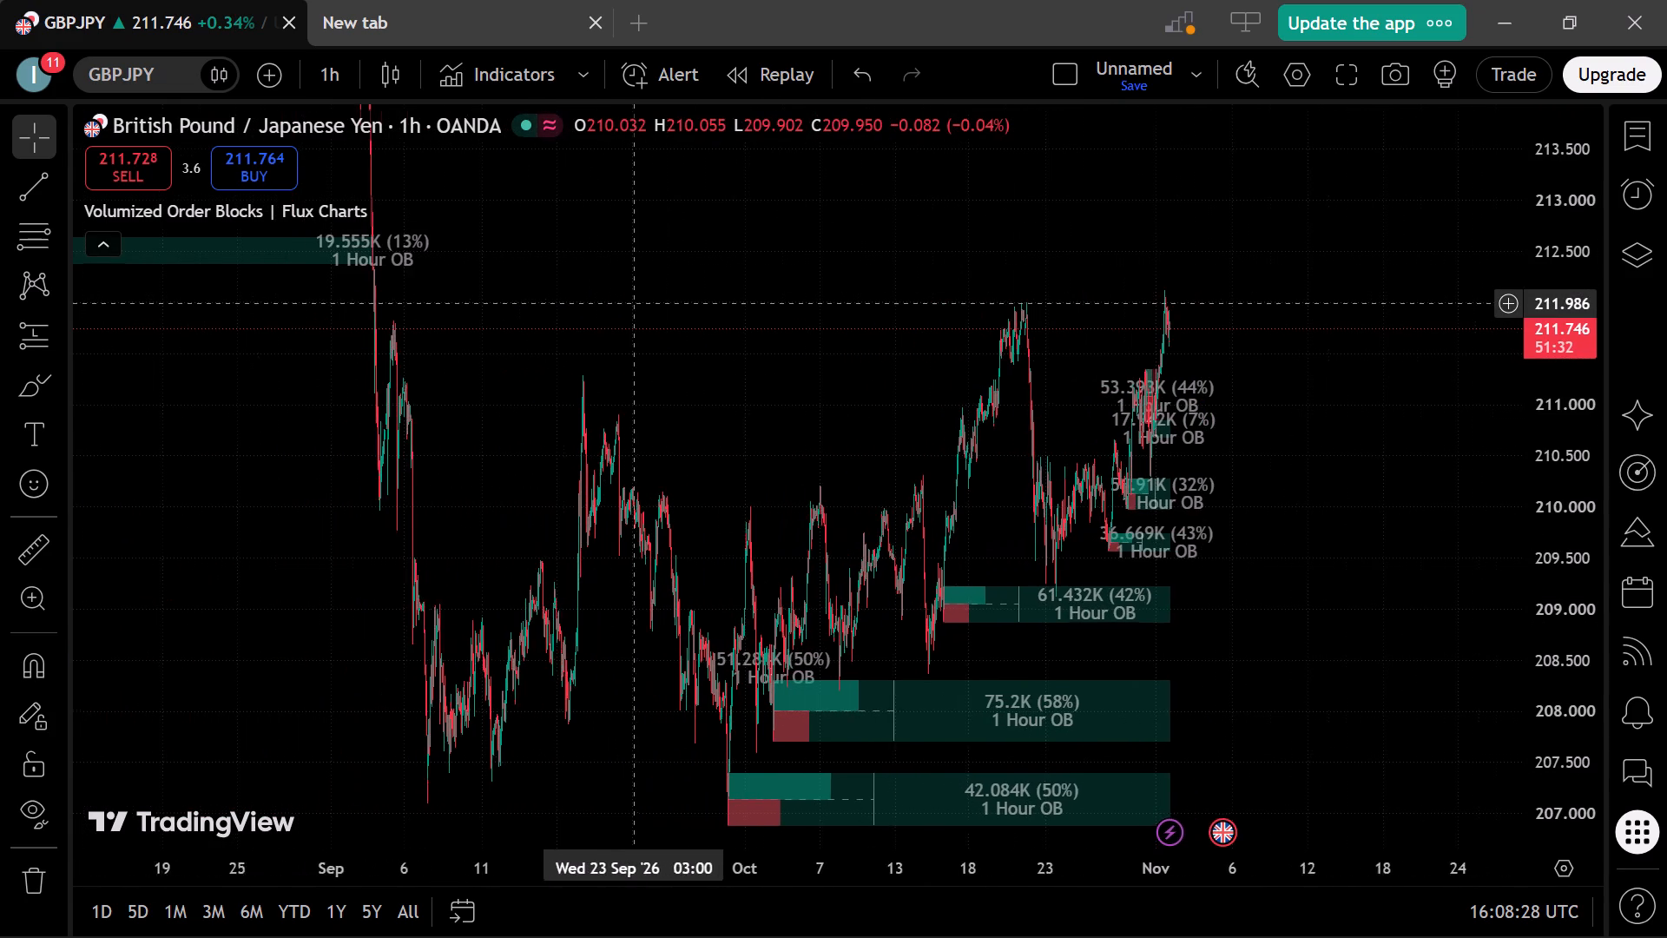
drag(672, 301, 705, 304)
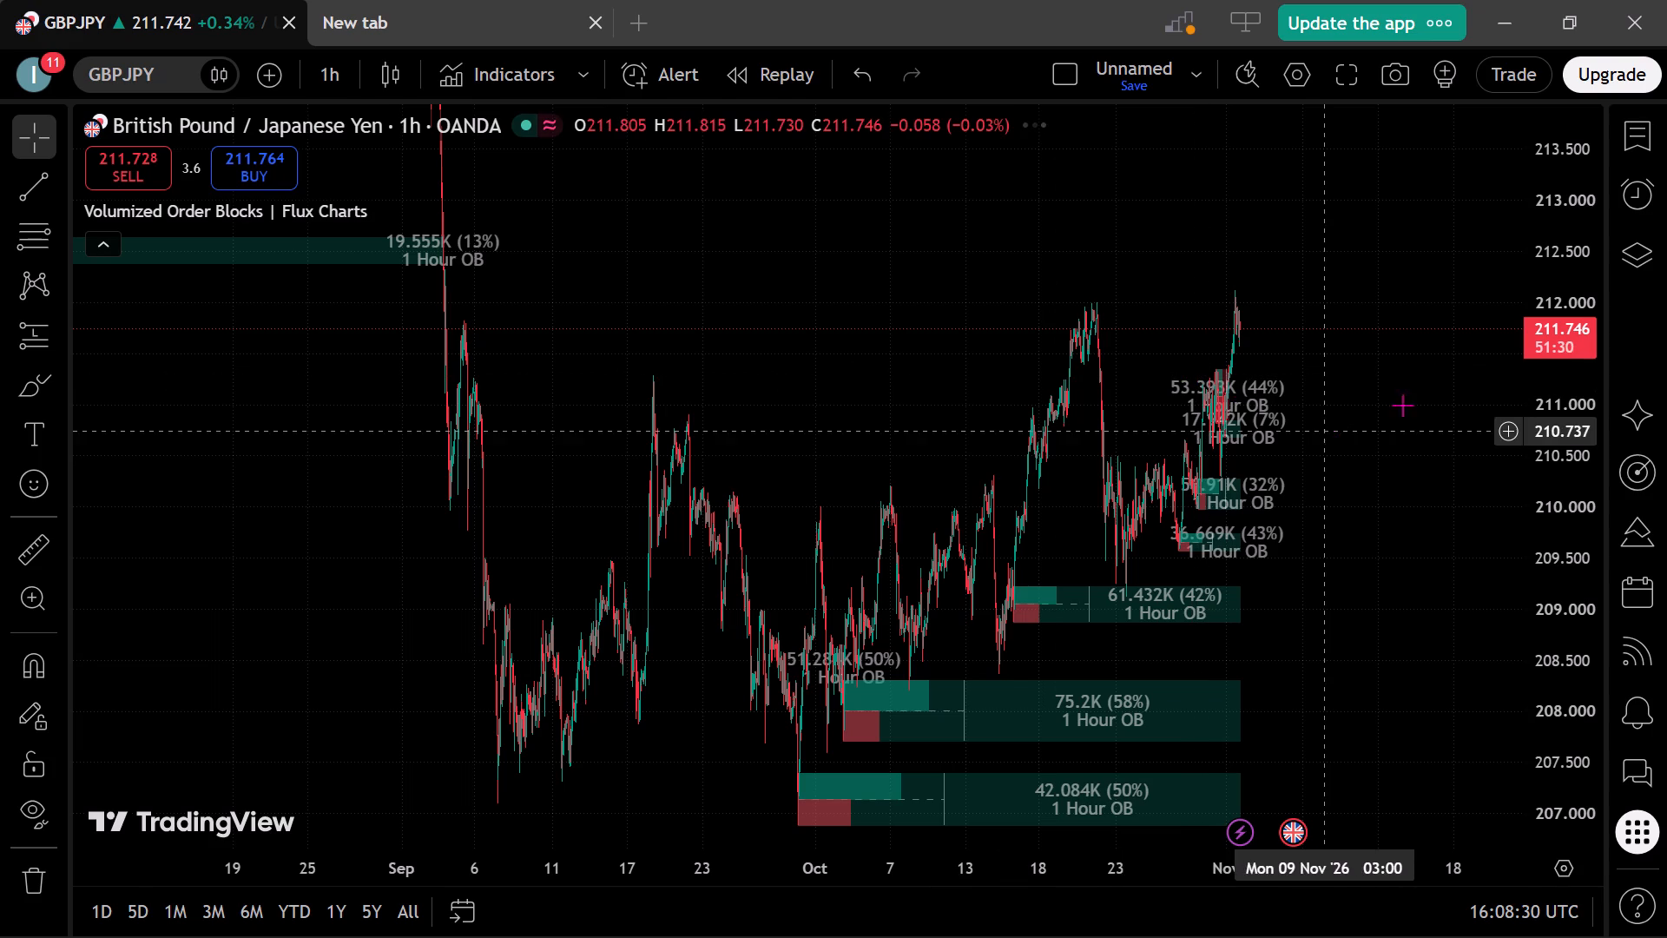
drag(1576, 375, 1528, 463)
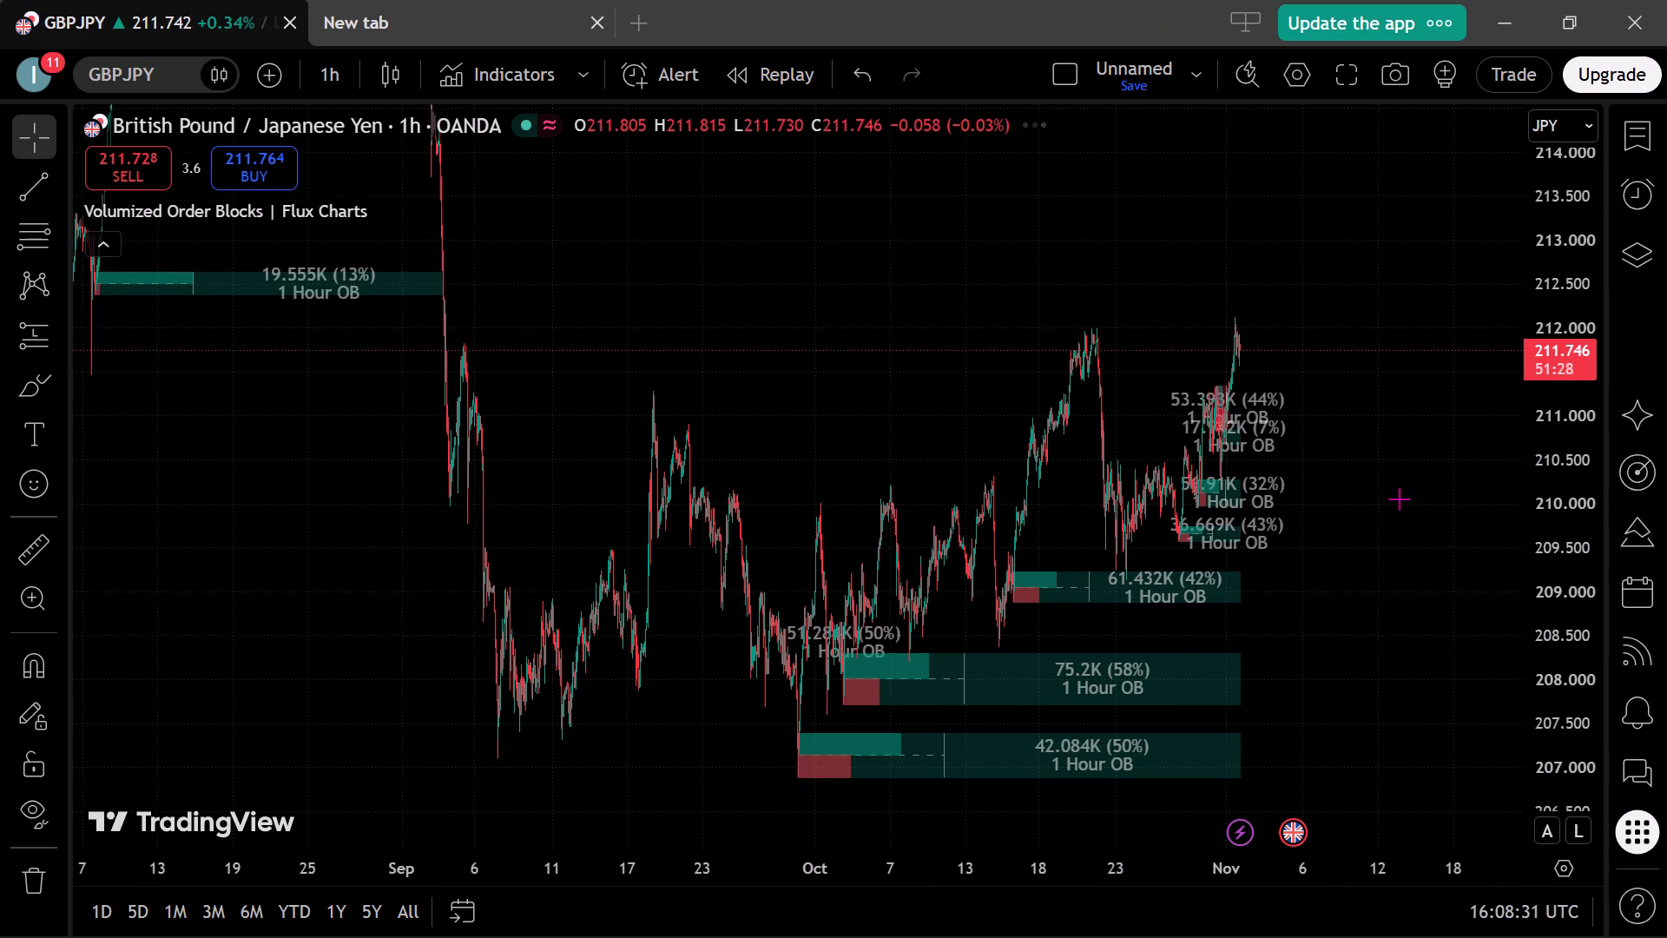
drag(1400, 499, 1176, 463)
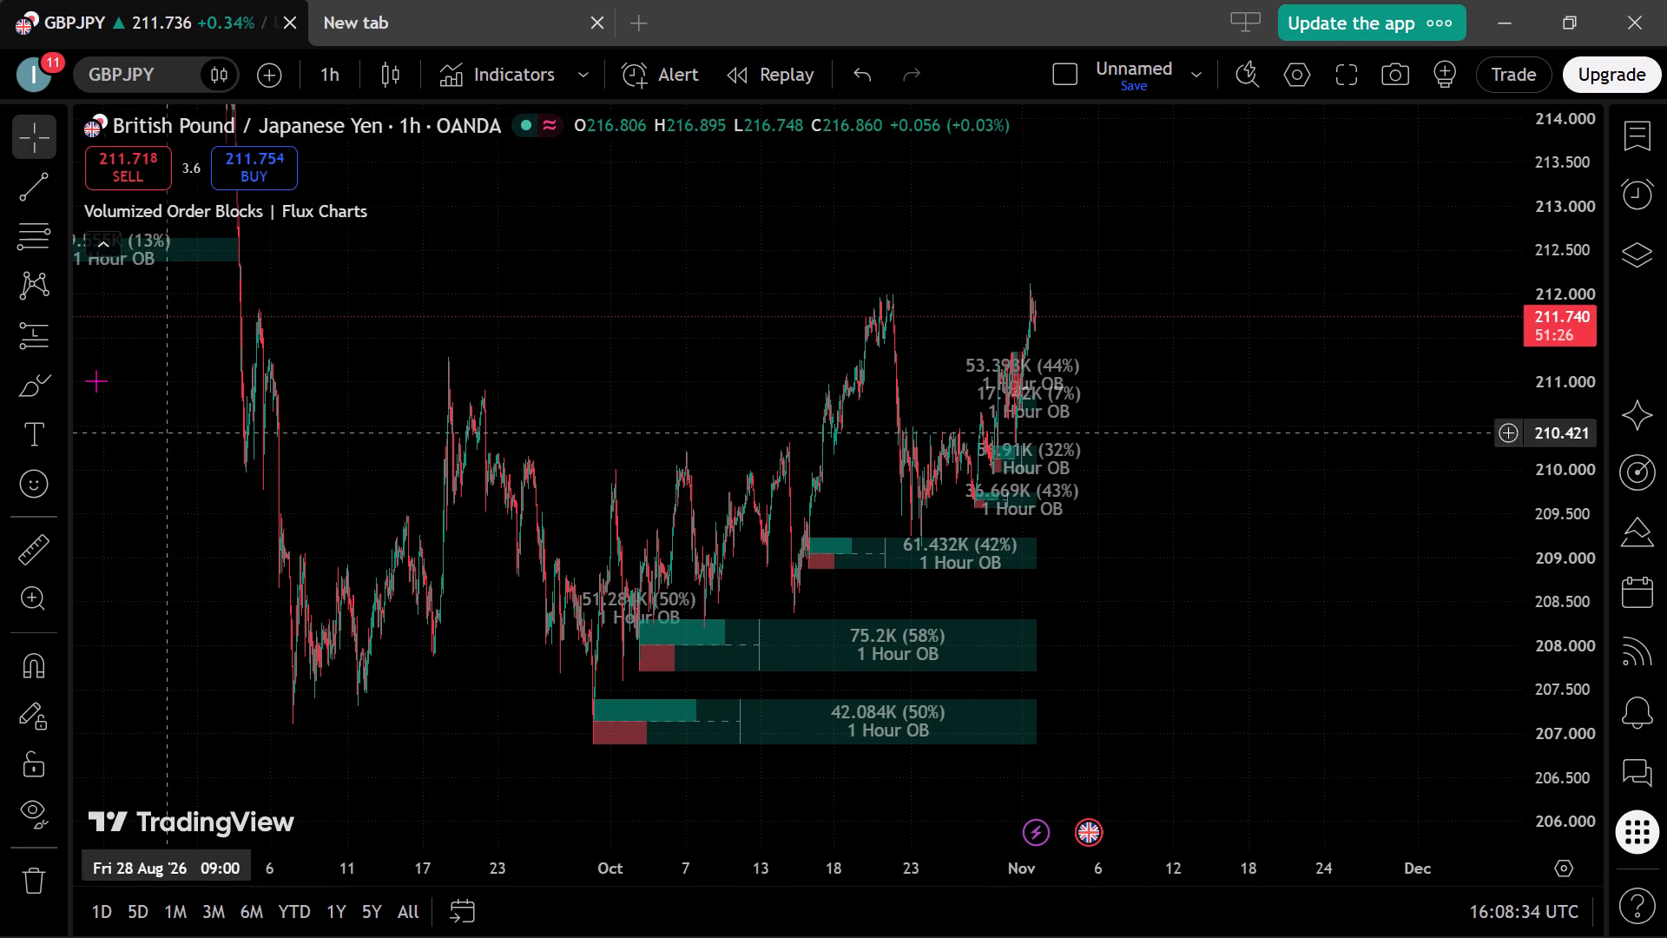
Draw a fixed range volume profile from the swing low around 30 September to the latest candle on 2 November.
click(63, 338)
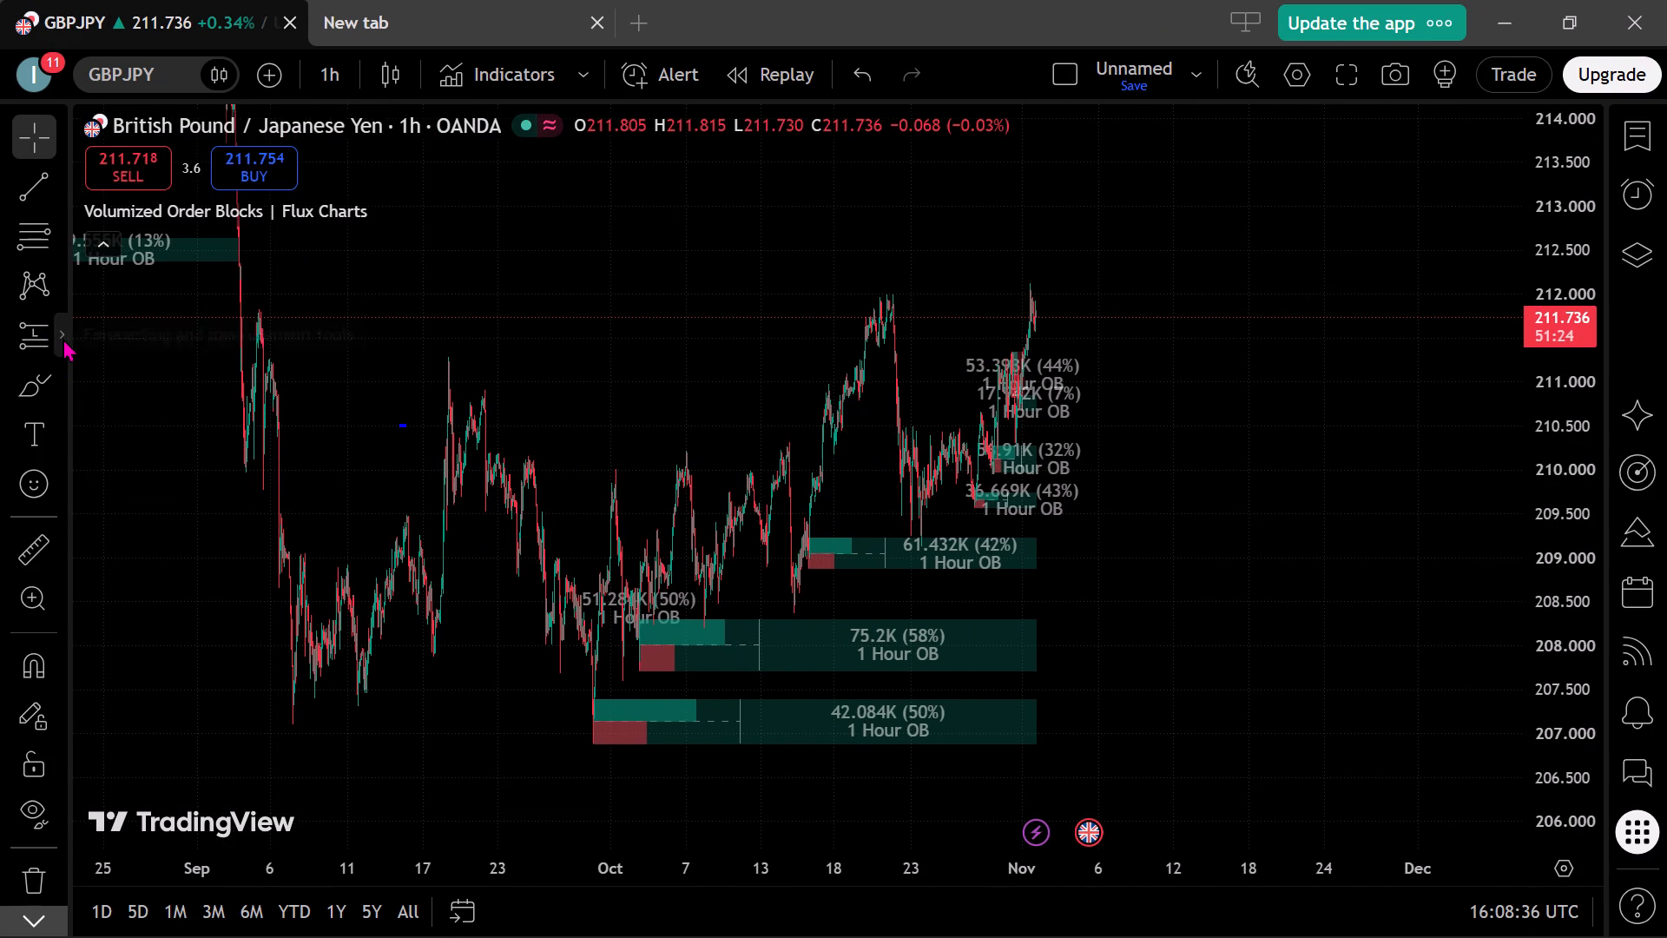
click(179, 655)
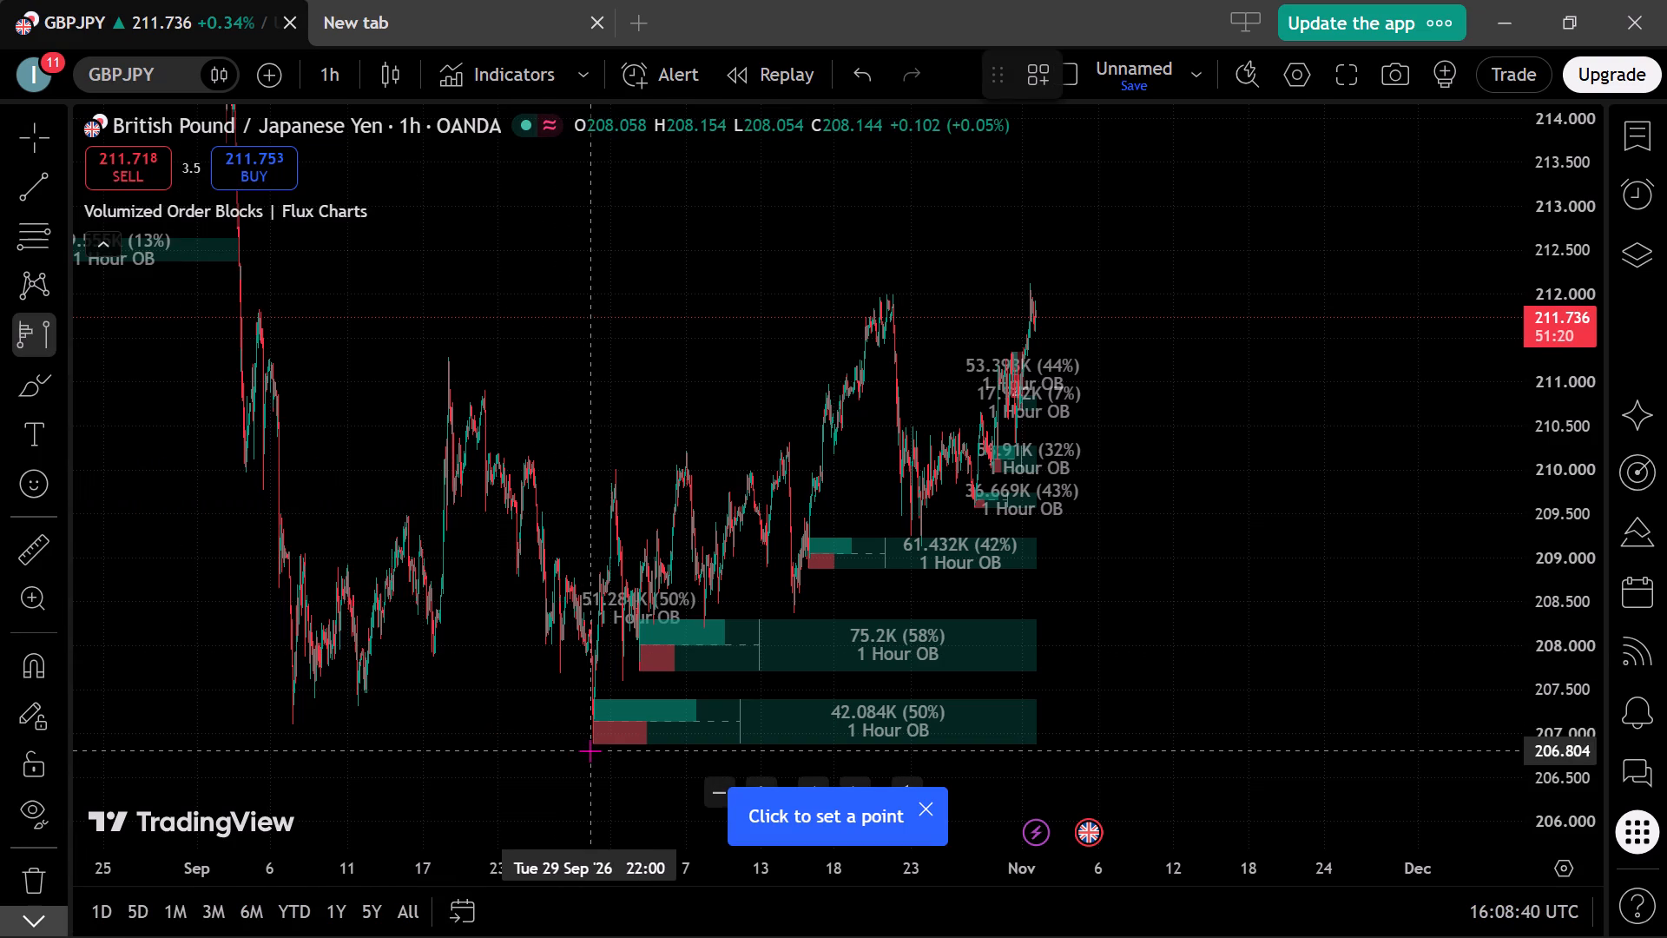
drag(602, 749, 735, 750)
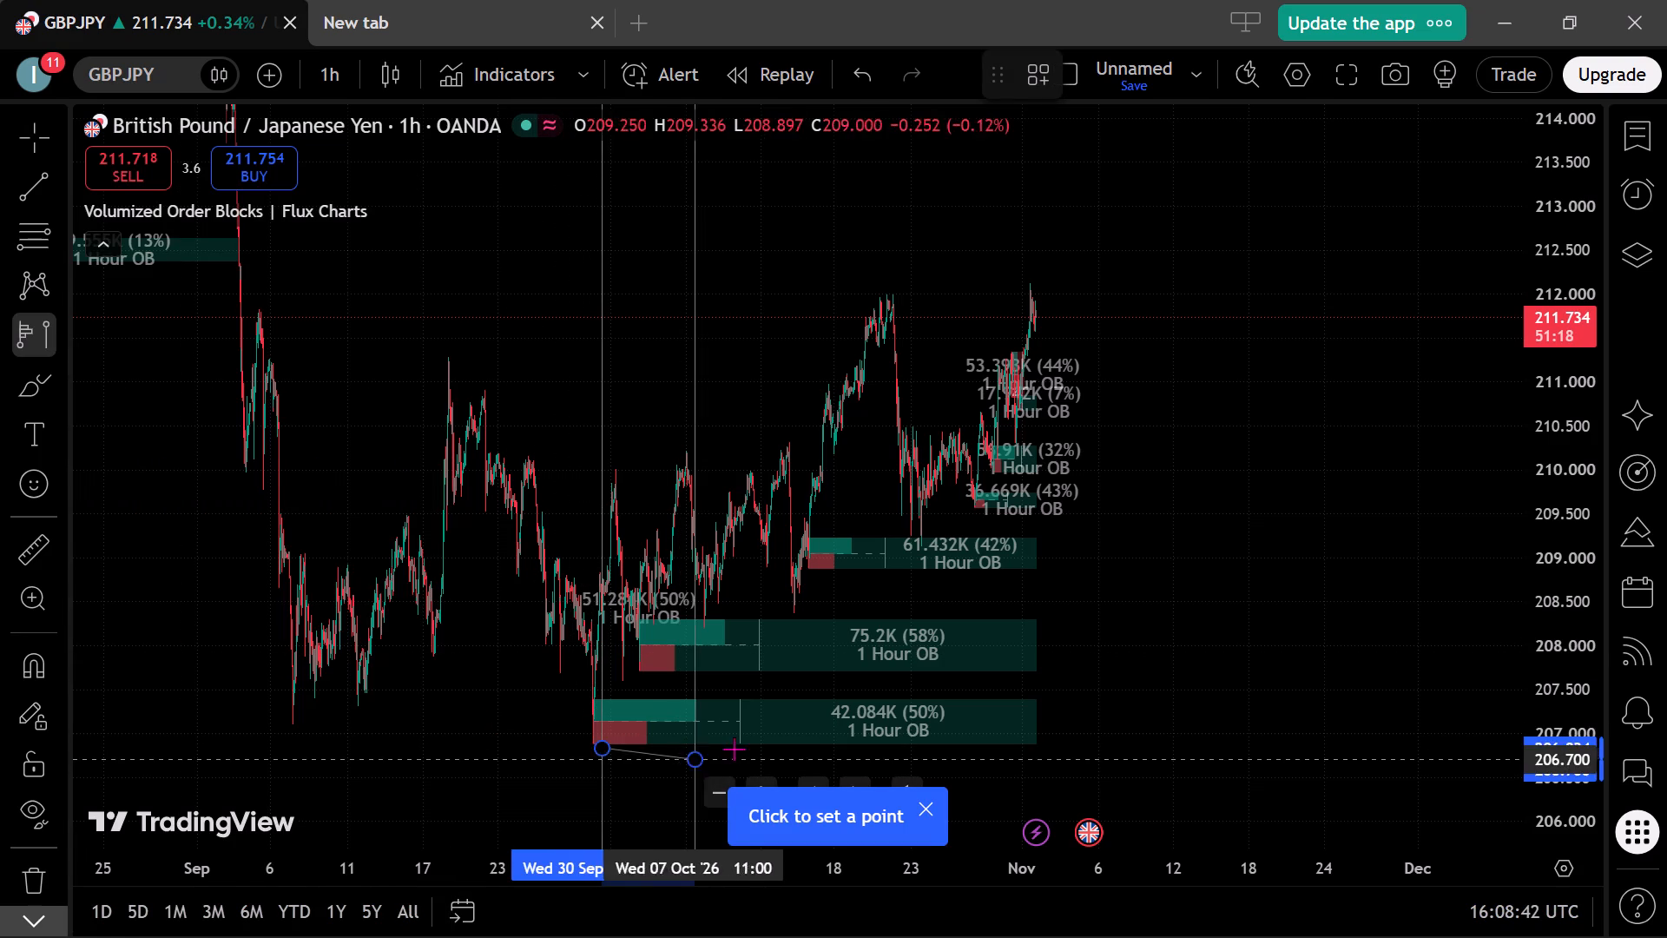
drag(735, 750, 1117, 744)
click(1117, 744)
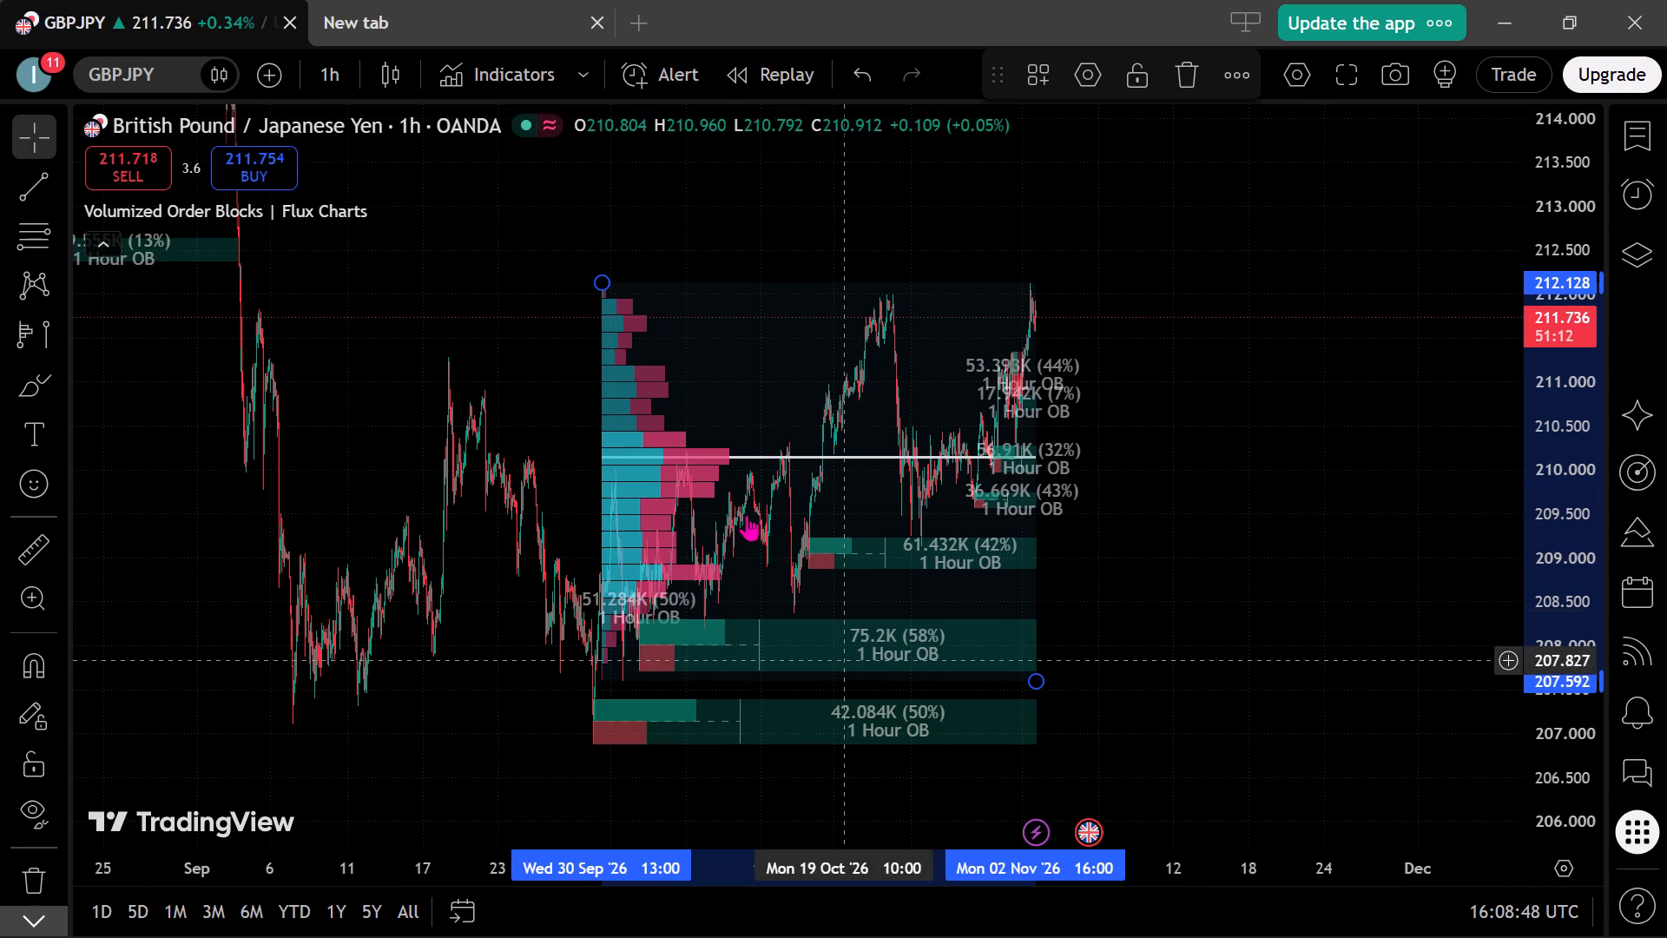
Open the settings of the fixed range volume profile.
click(606, 283)
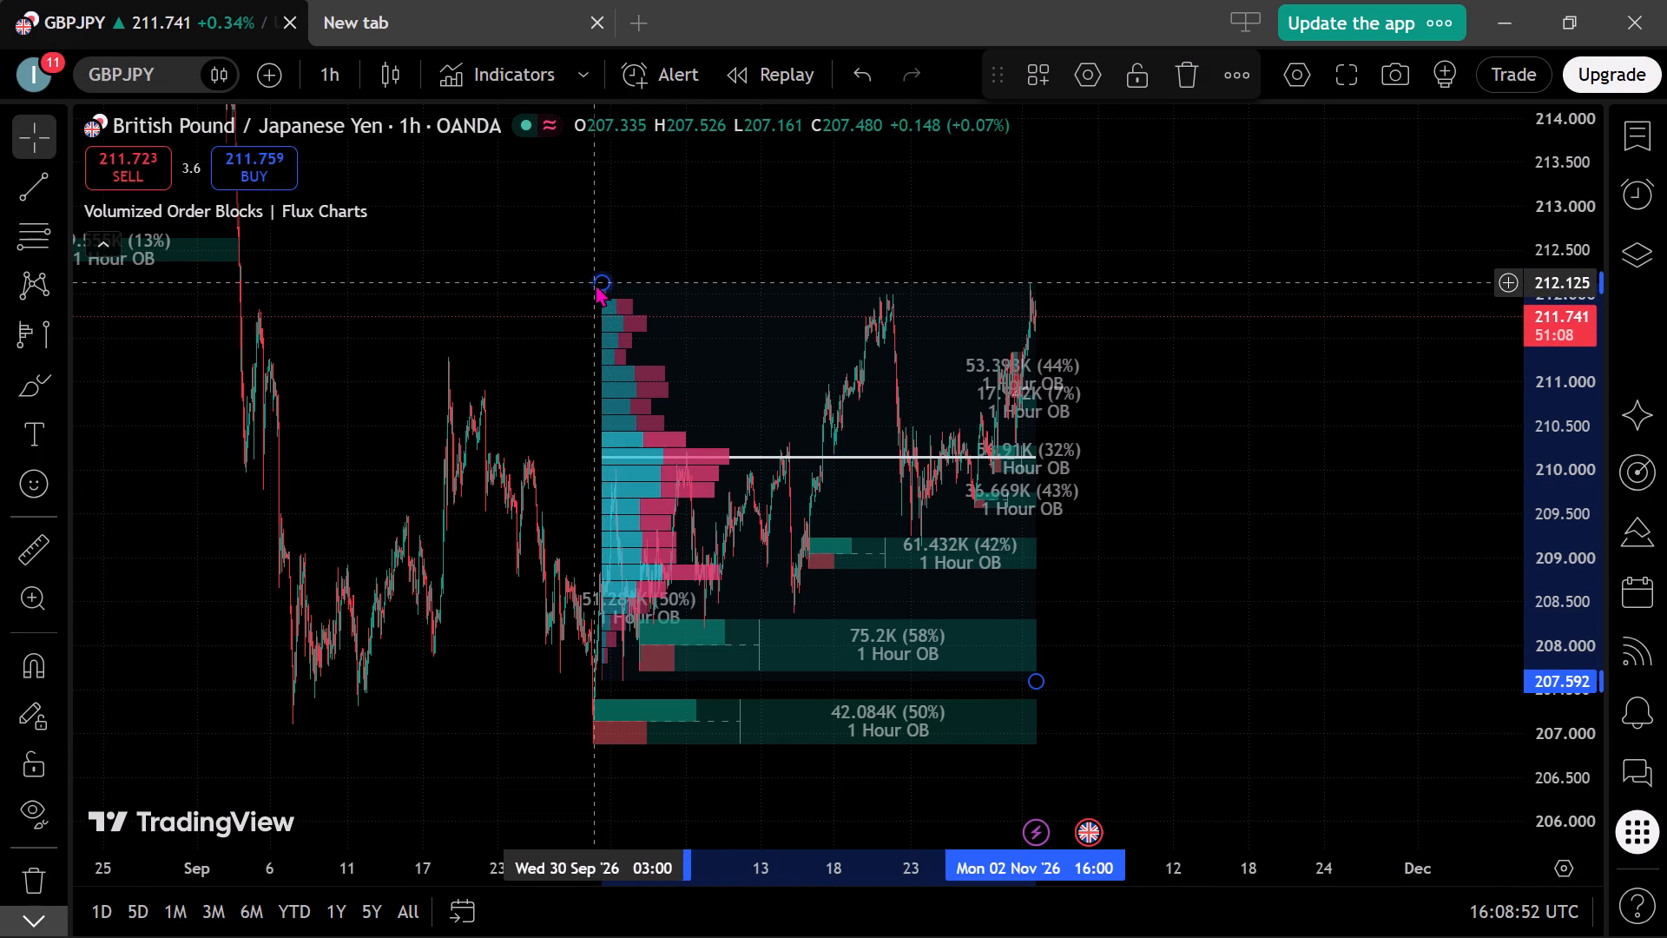
click(599, 279)
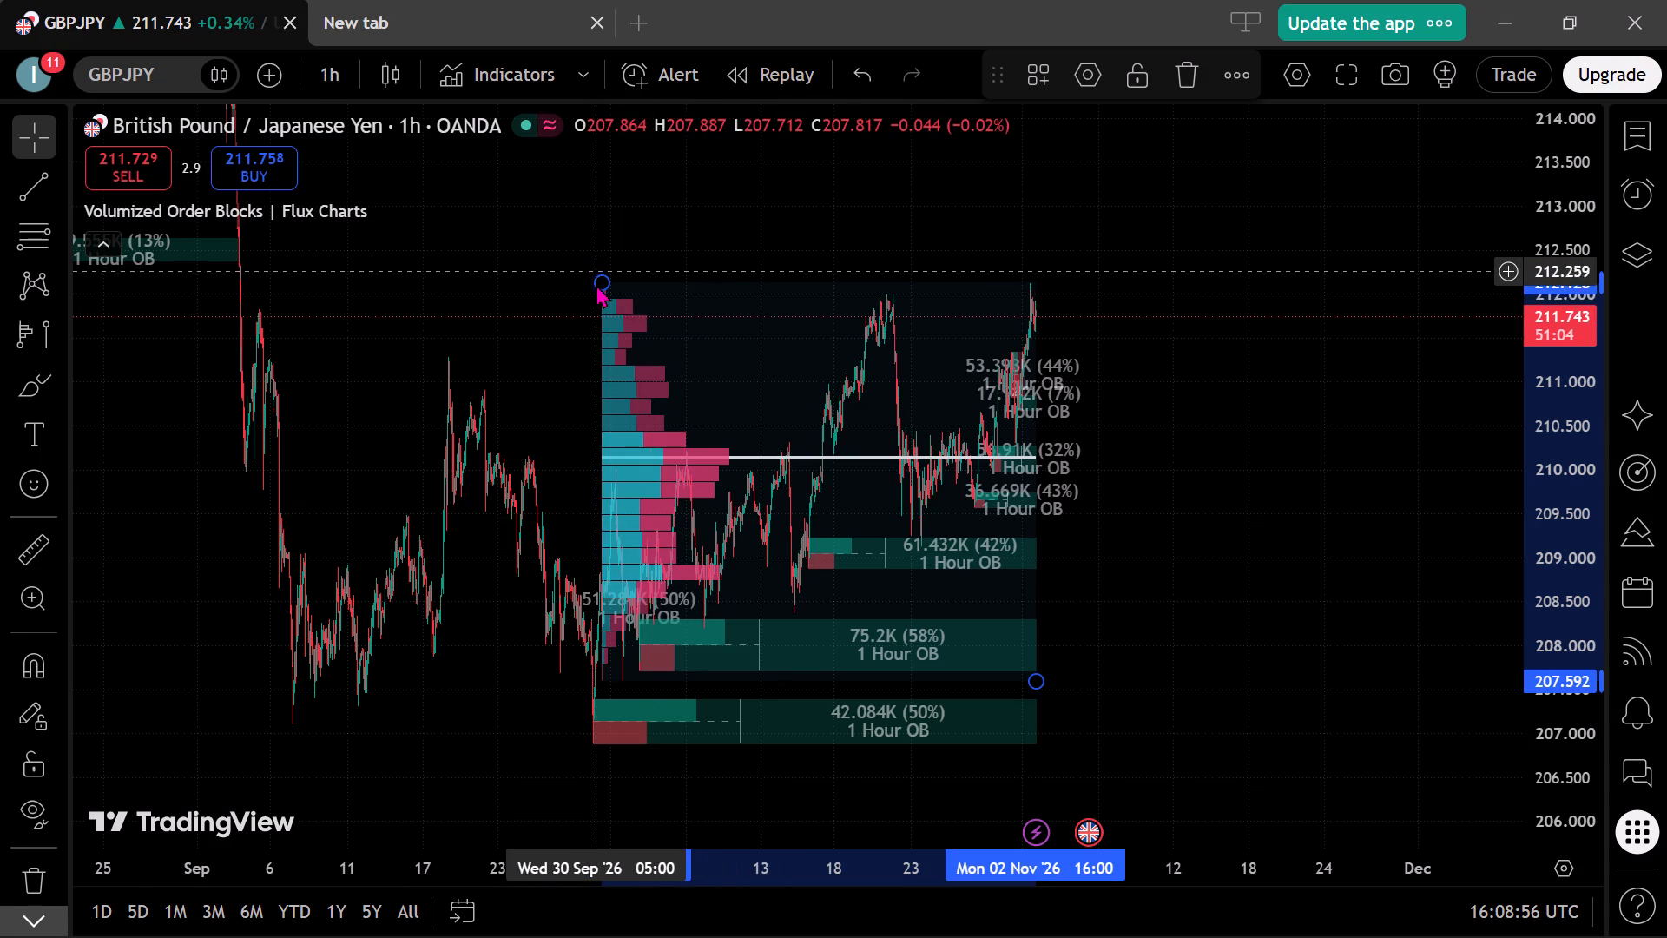
right_click(596, 286)
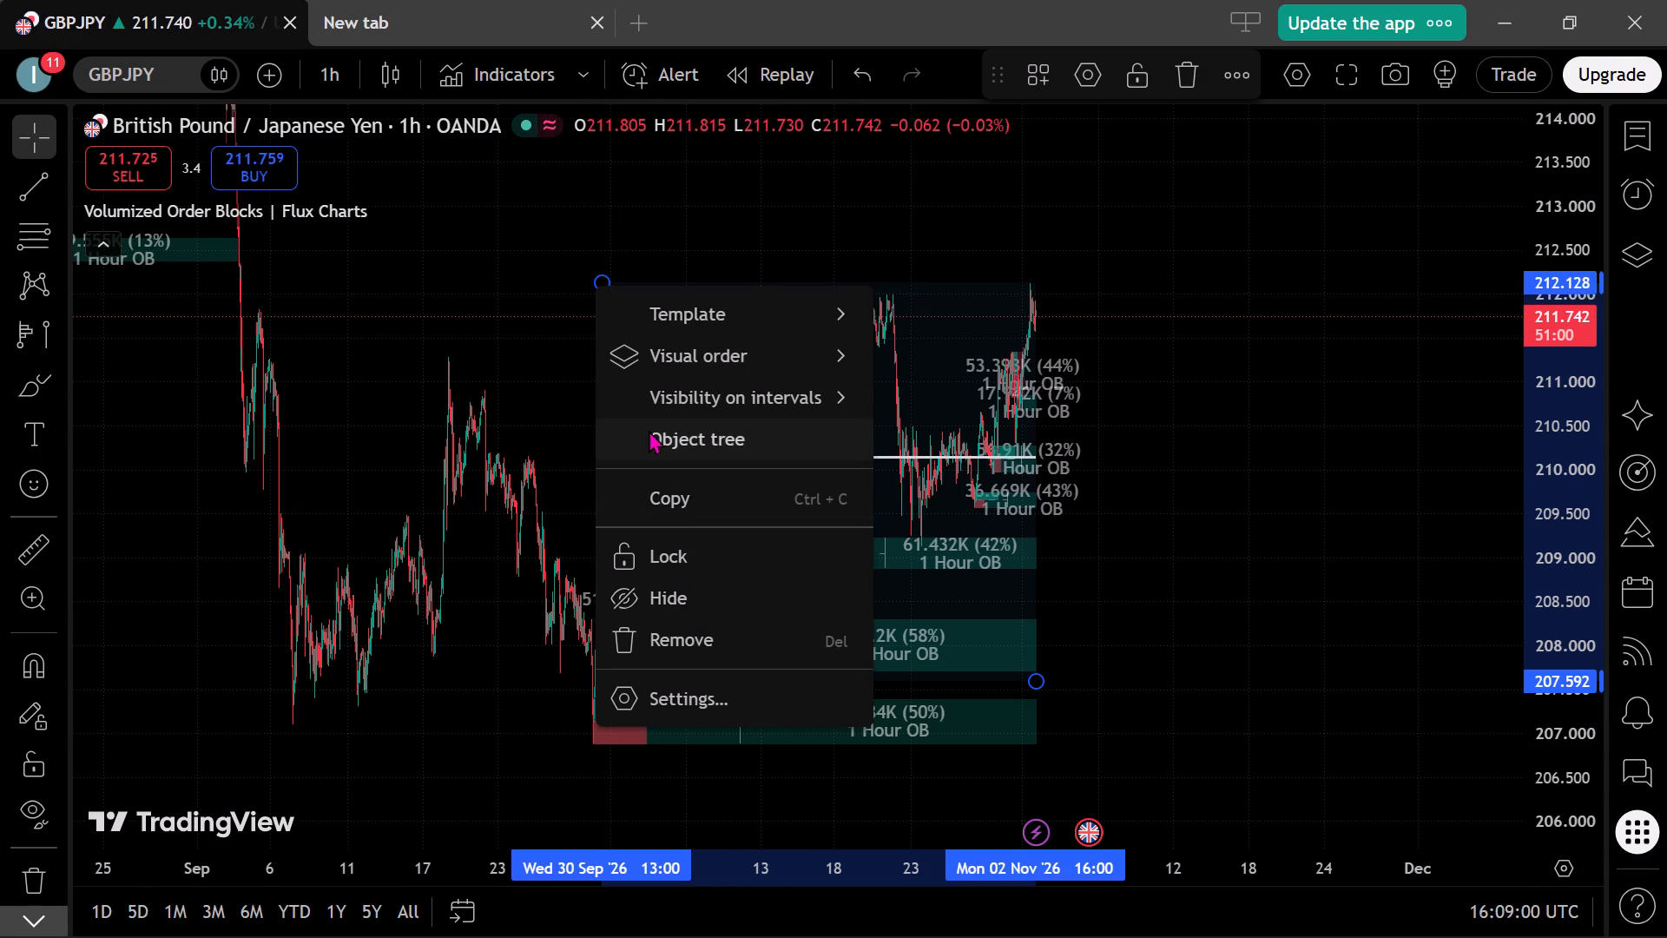
click(675, 694)
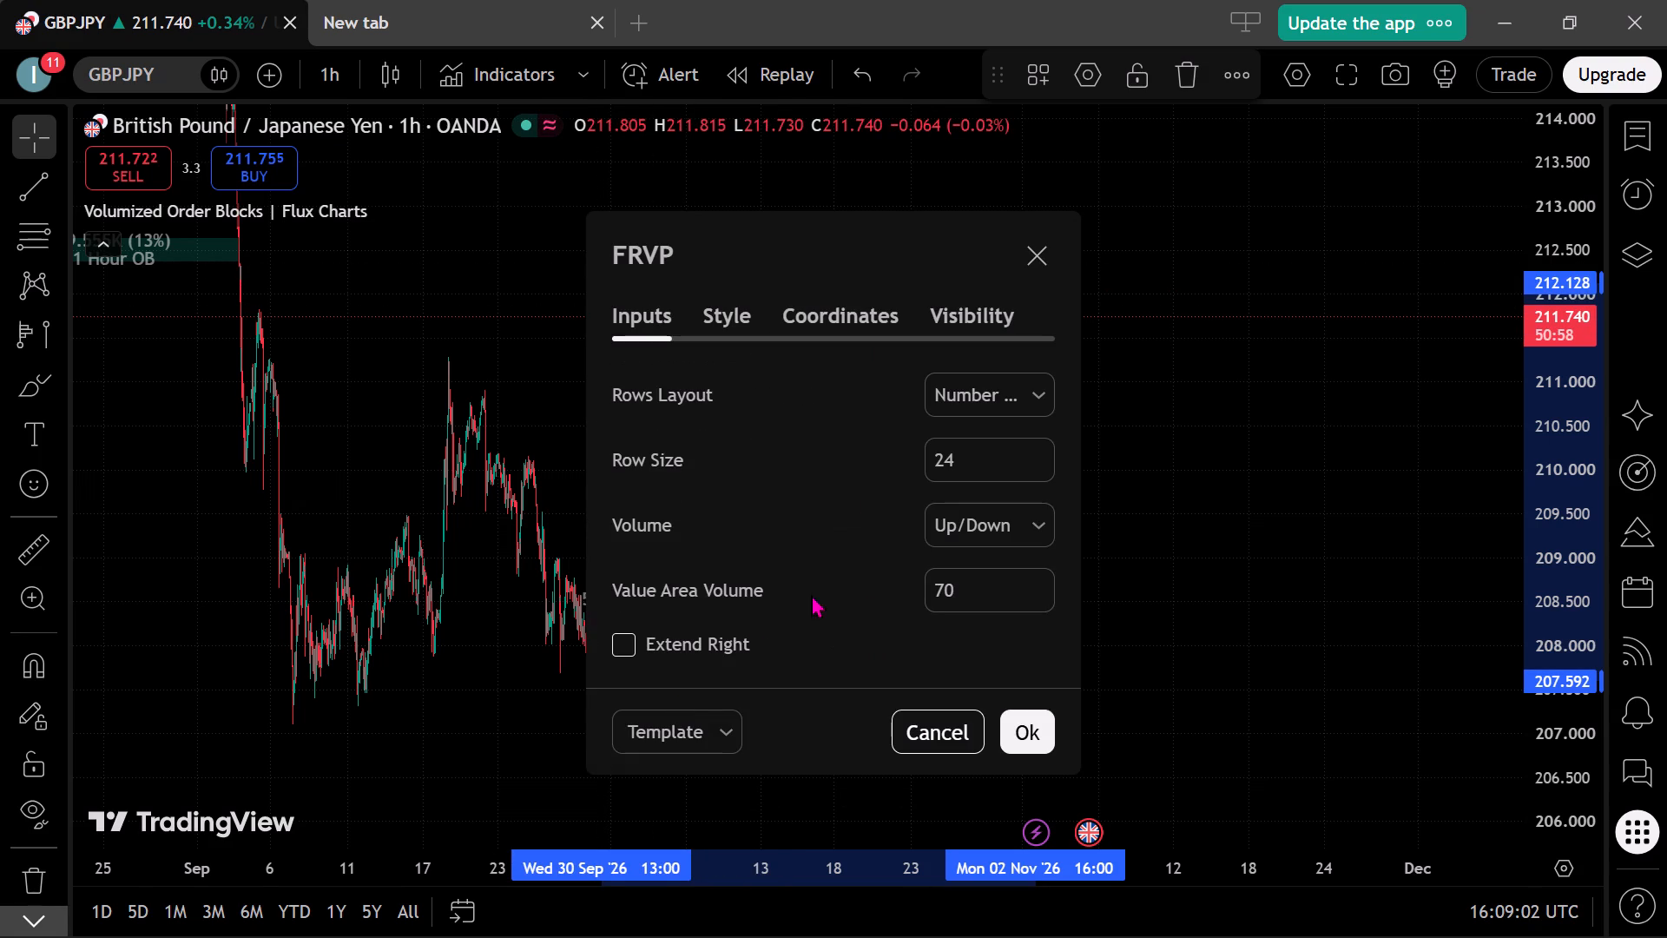
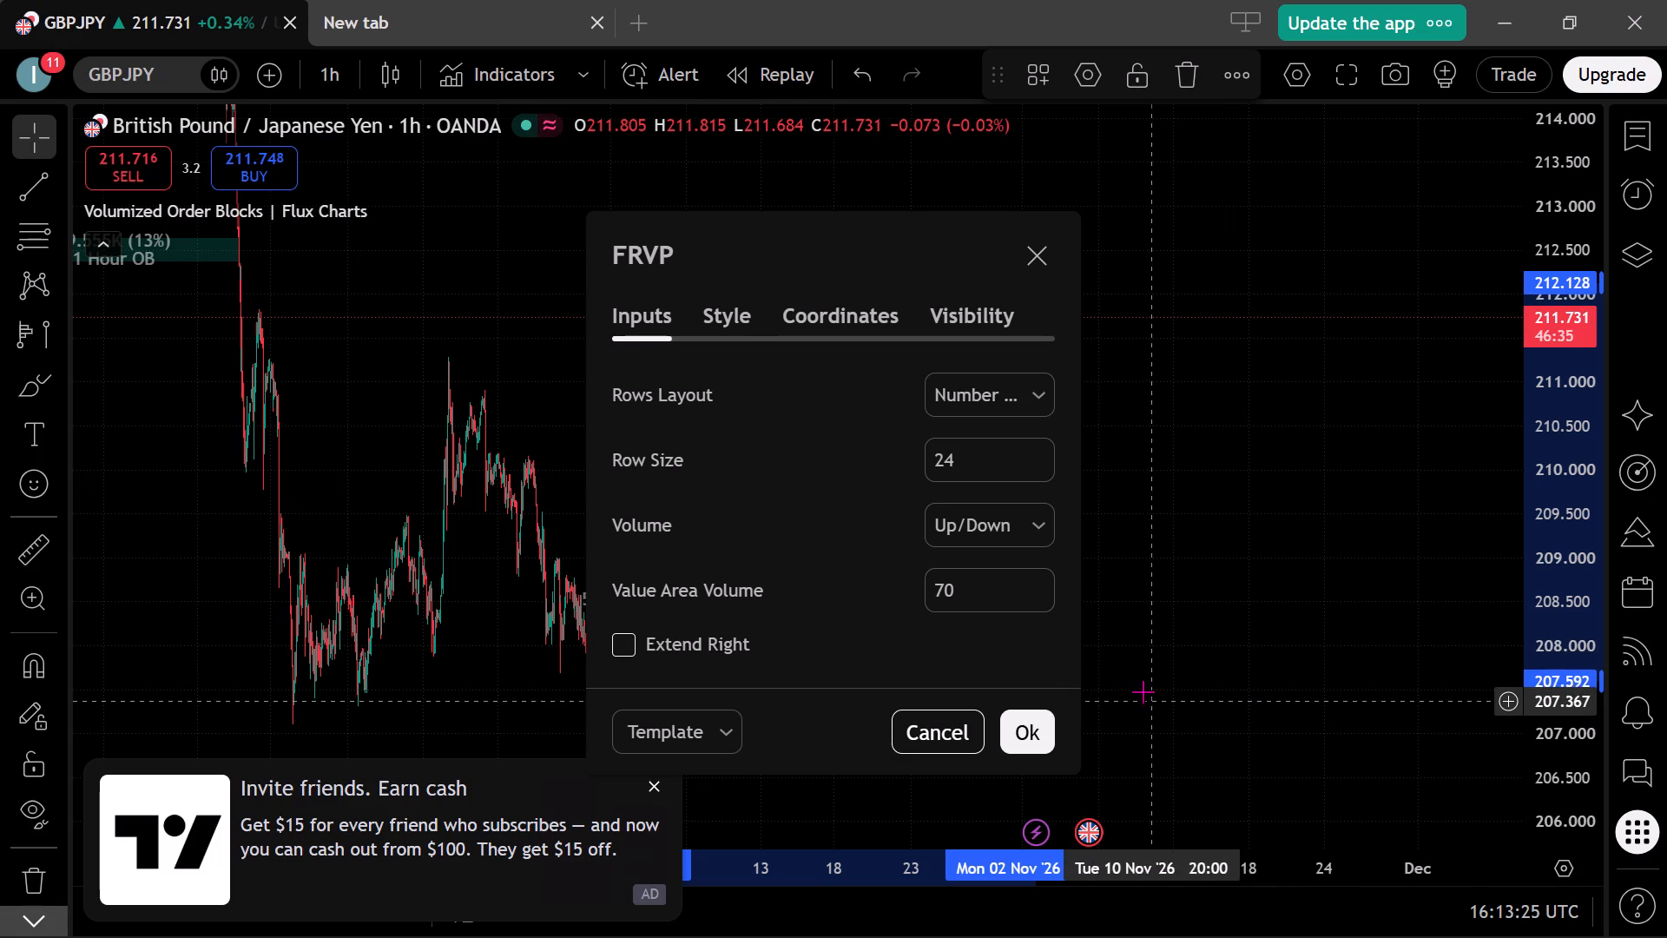
Set the POC line colour of the fixed range volume profile to yellow.
scroll(960, 637, down, 1)
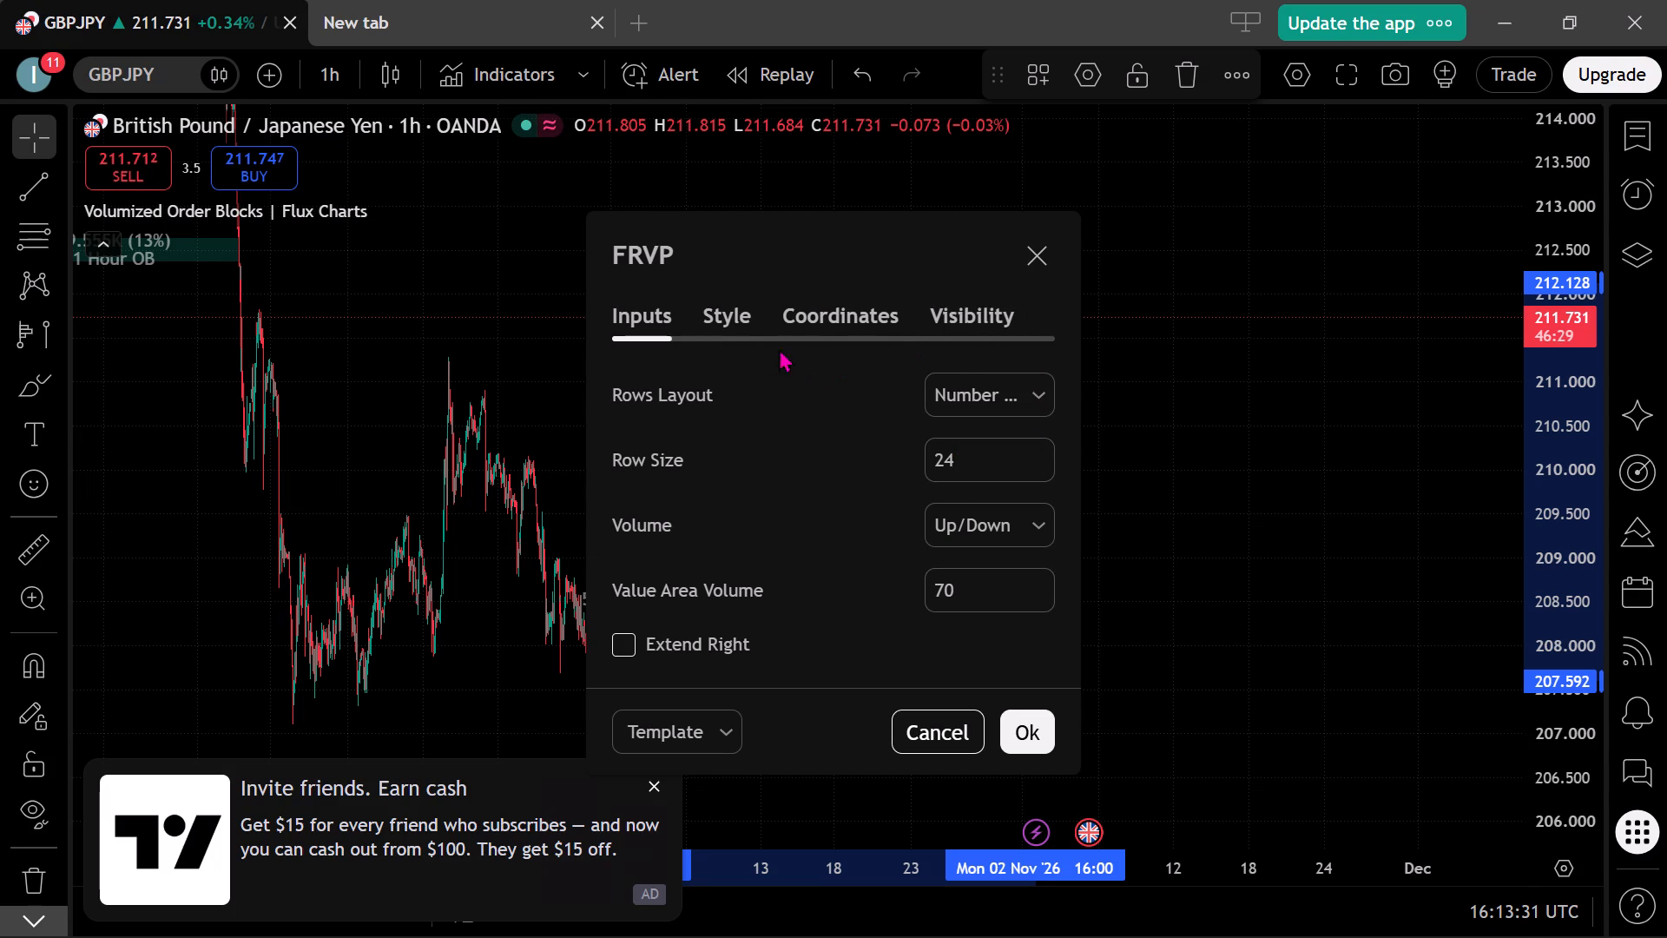
click(734, 317)
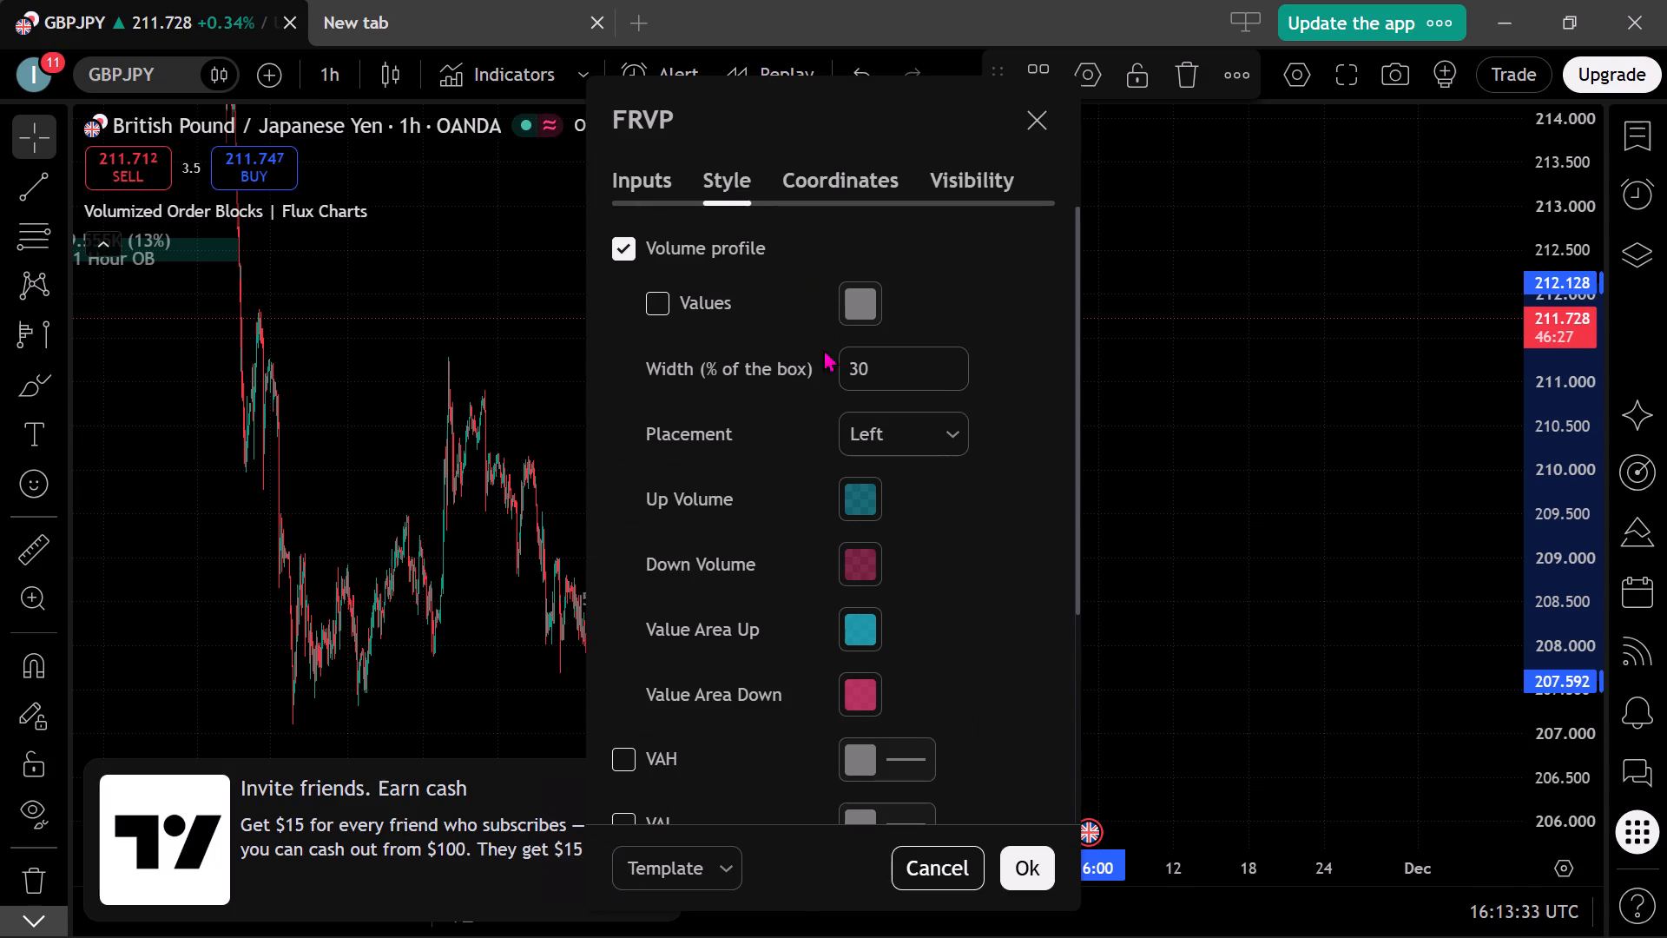
scroll(823, 495, up, 1)
scroll(823, 495, down, 1)
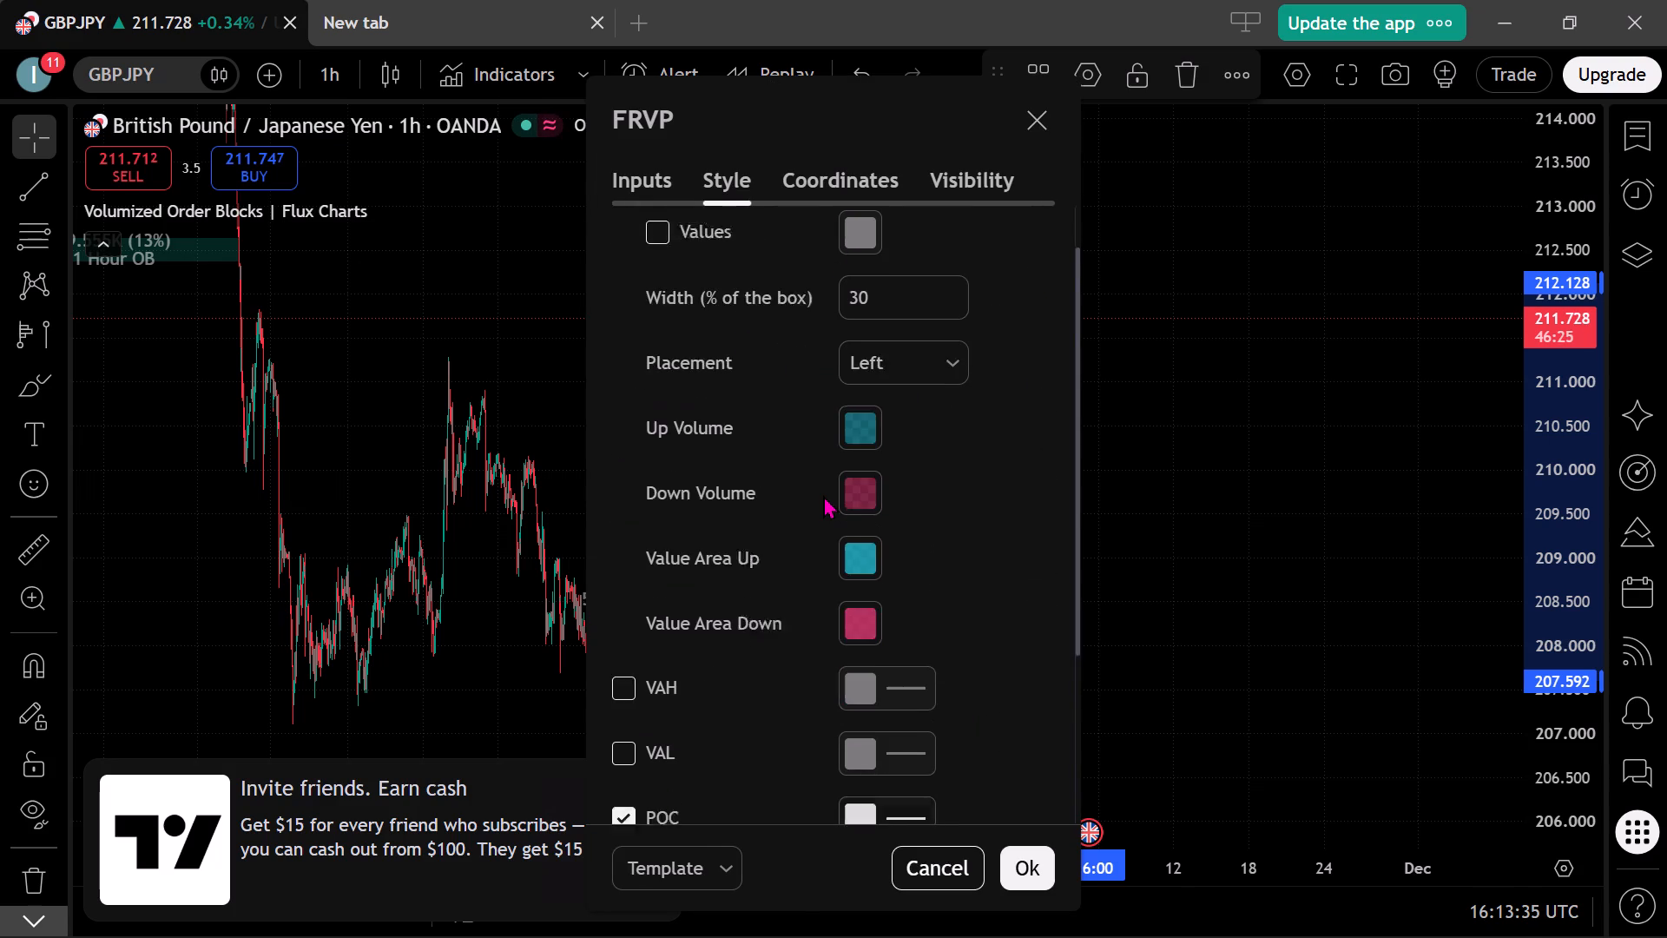
scroll(823, 495, down, 2)
scroll(744, 708, down, 1)
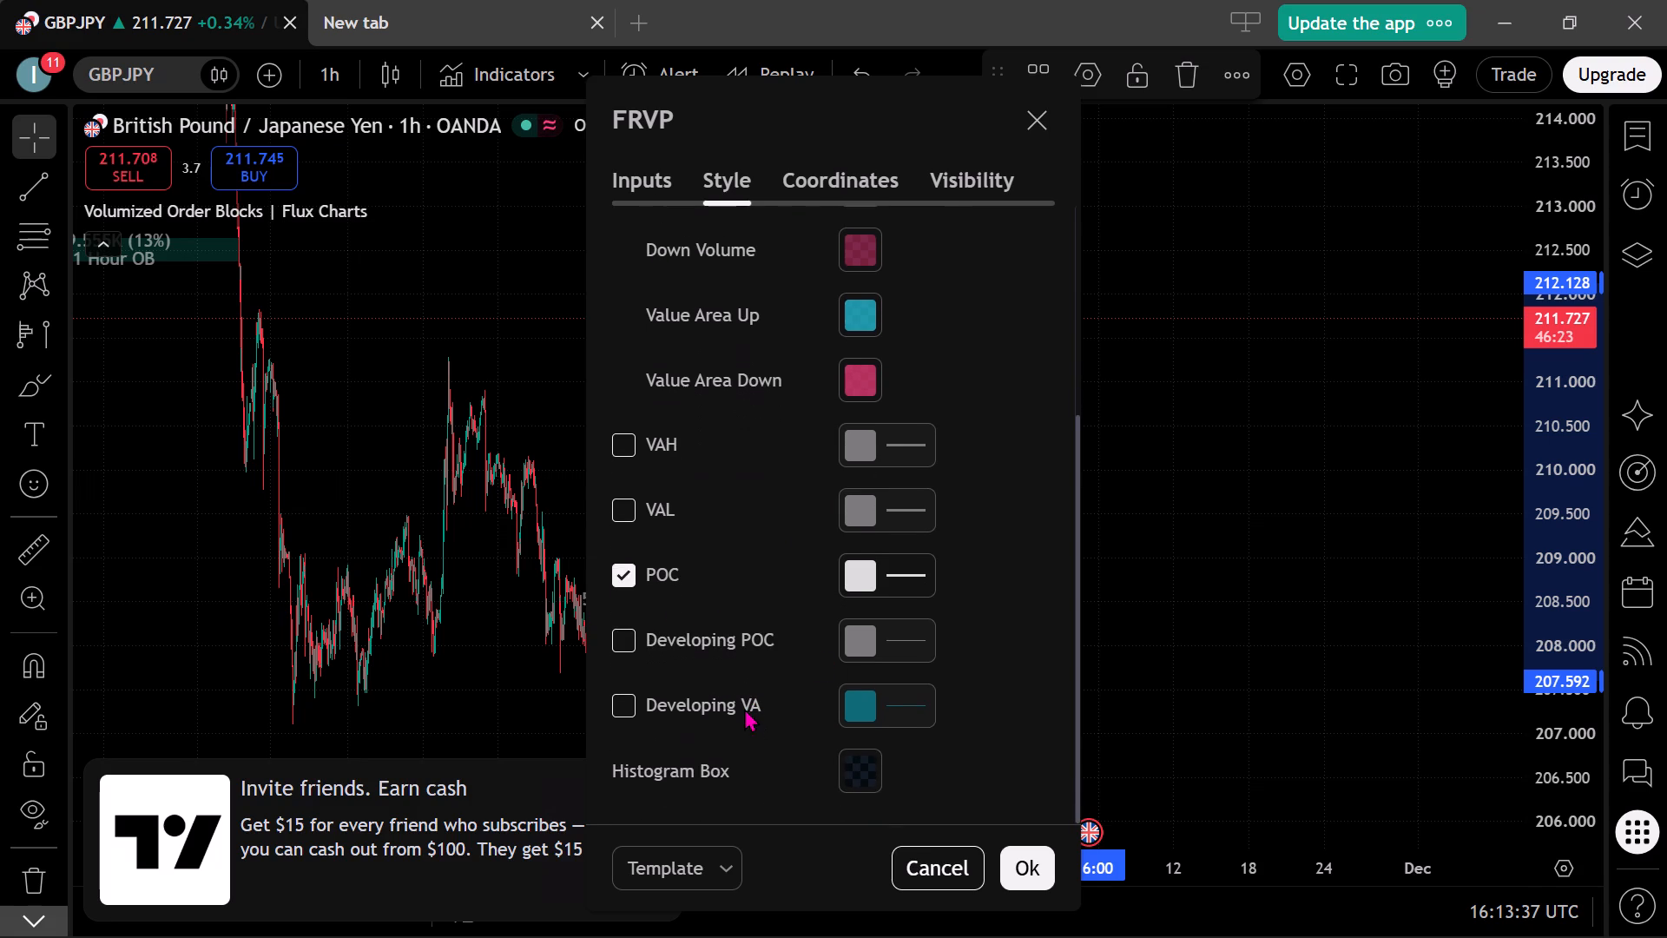
click(860, 581)
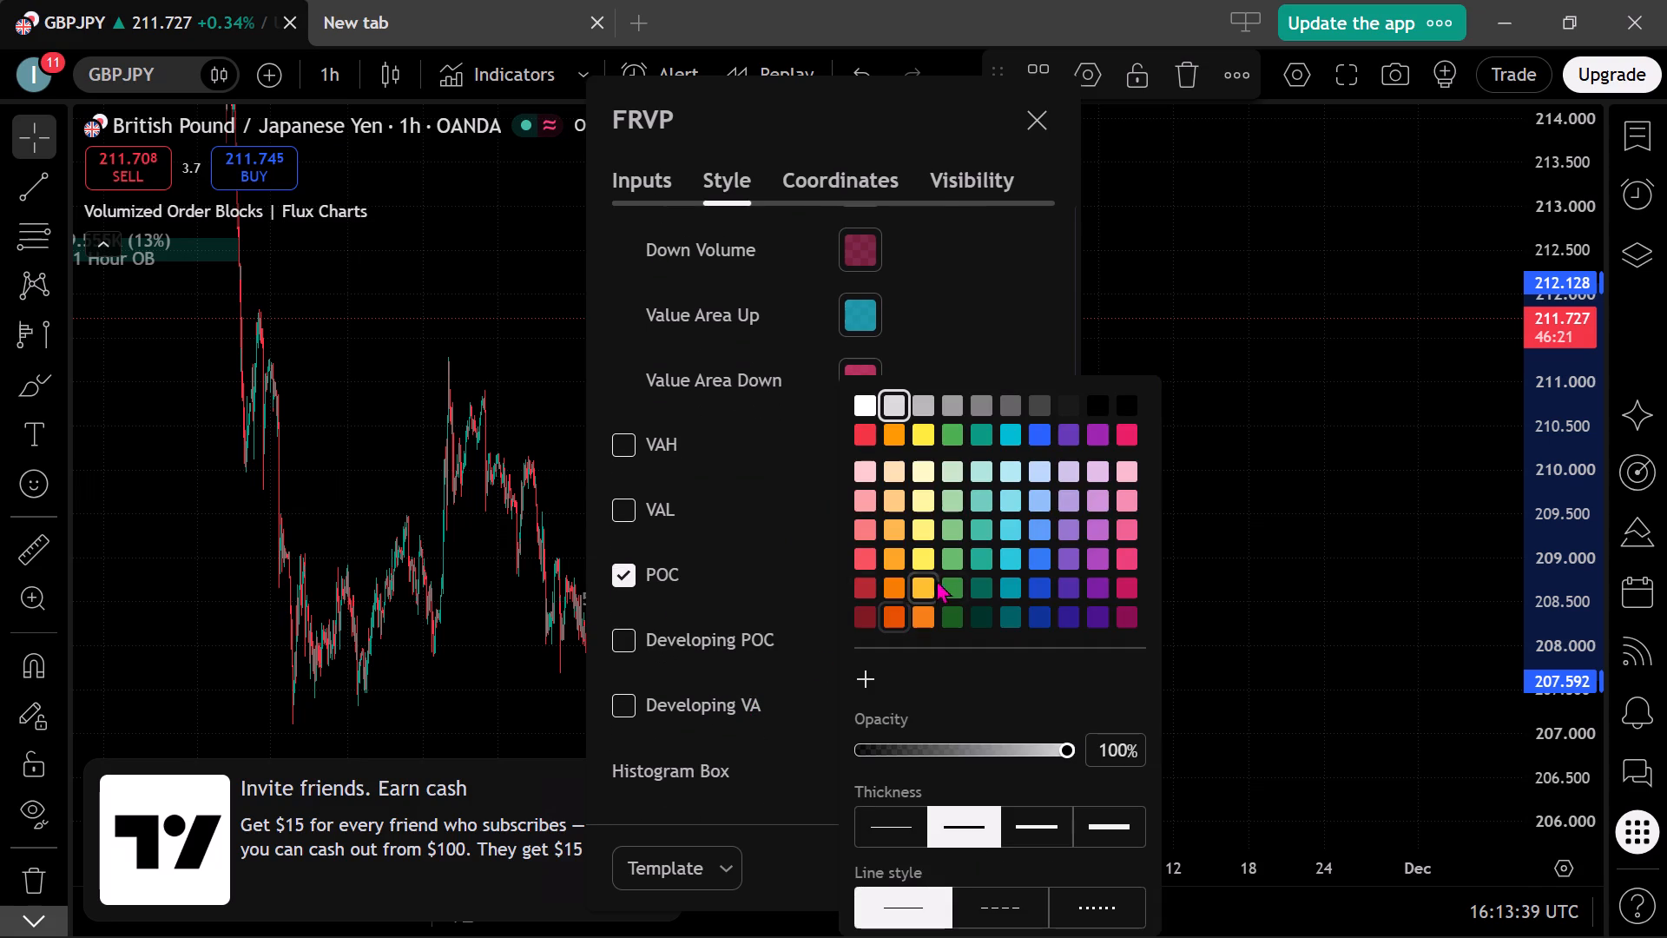
click(925, 431)
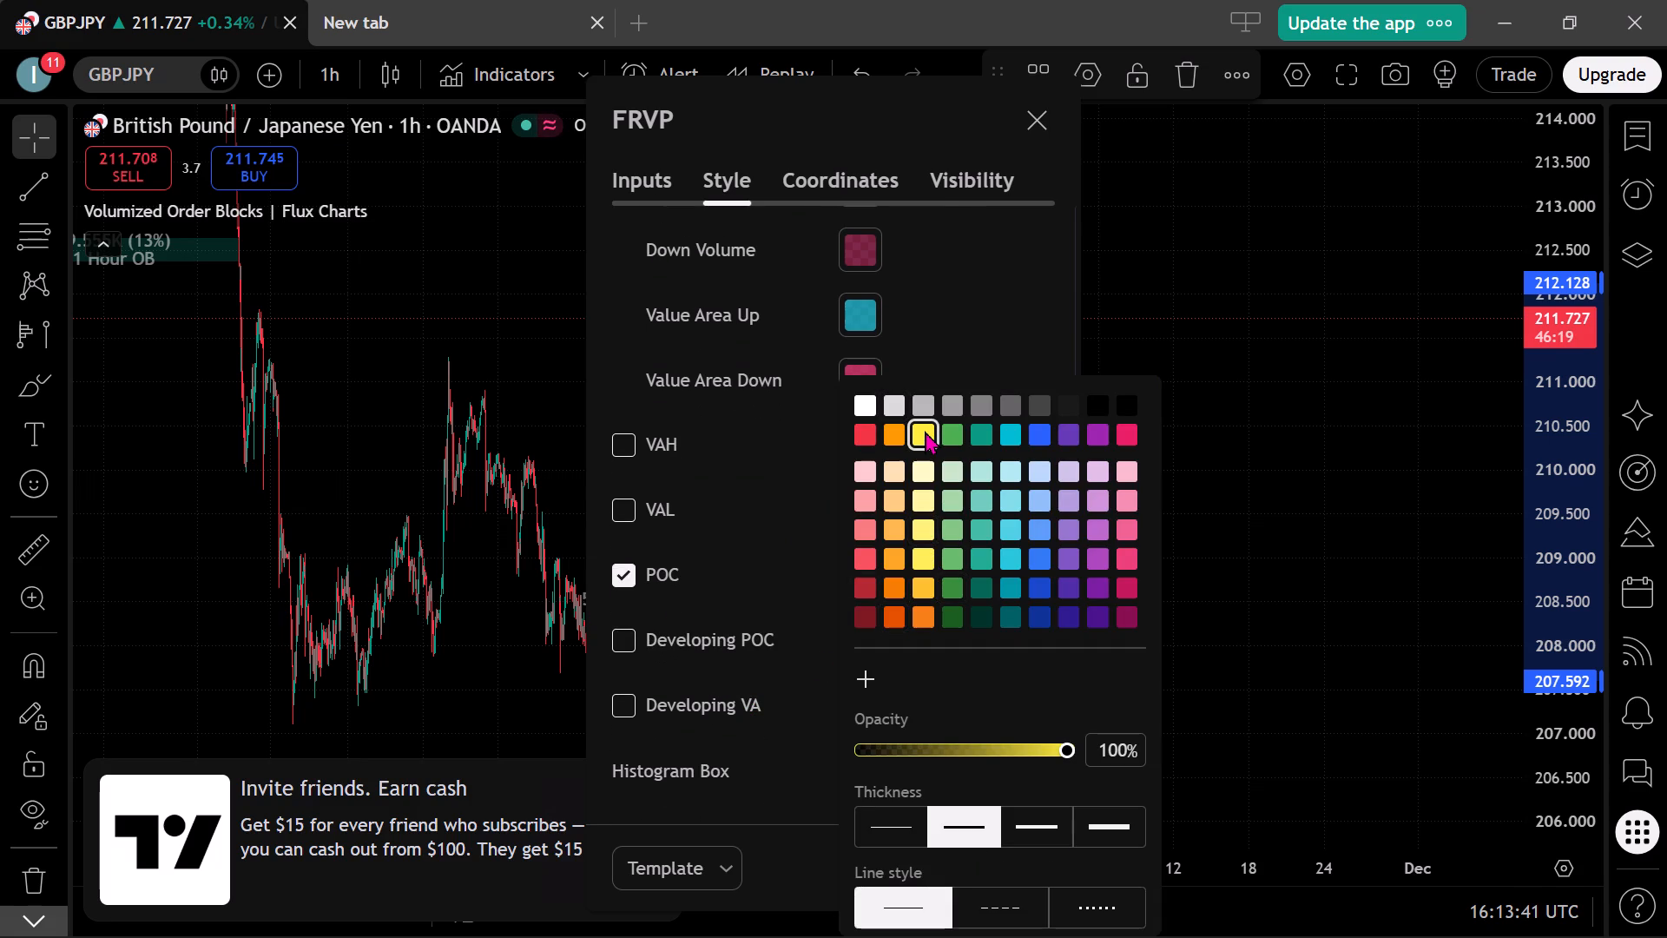
click(797, 598)
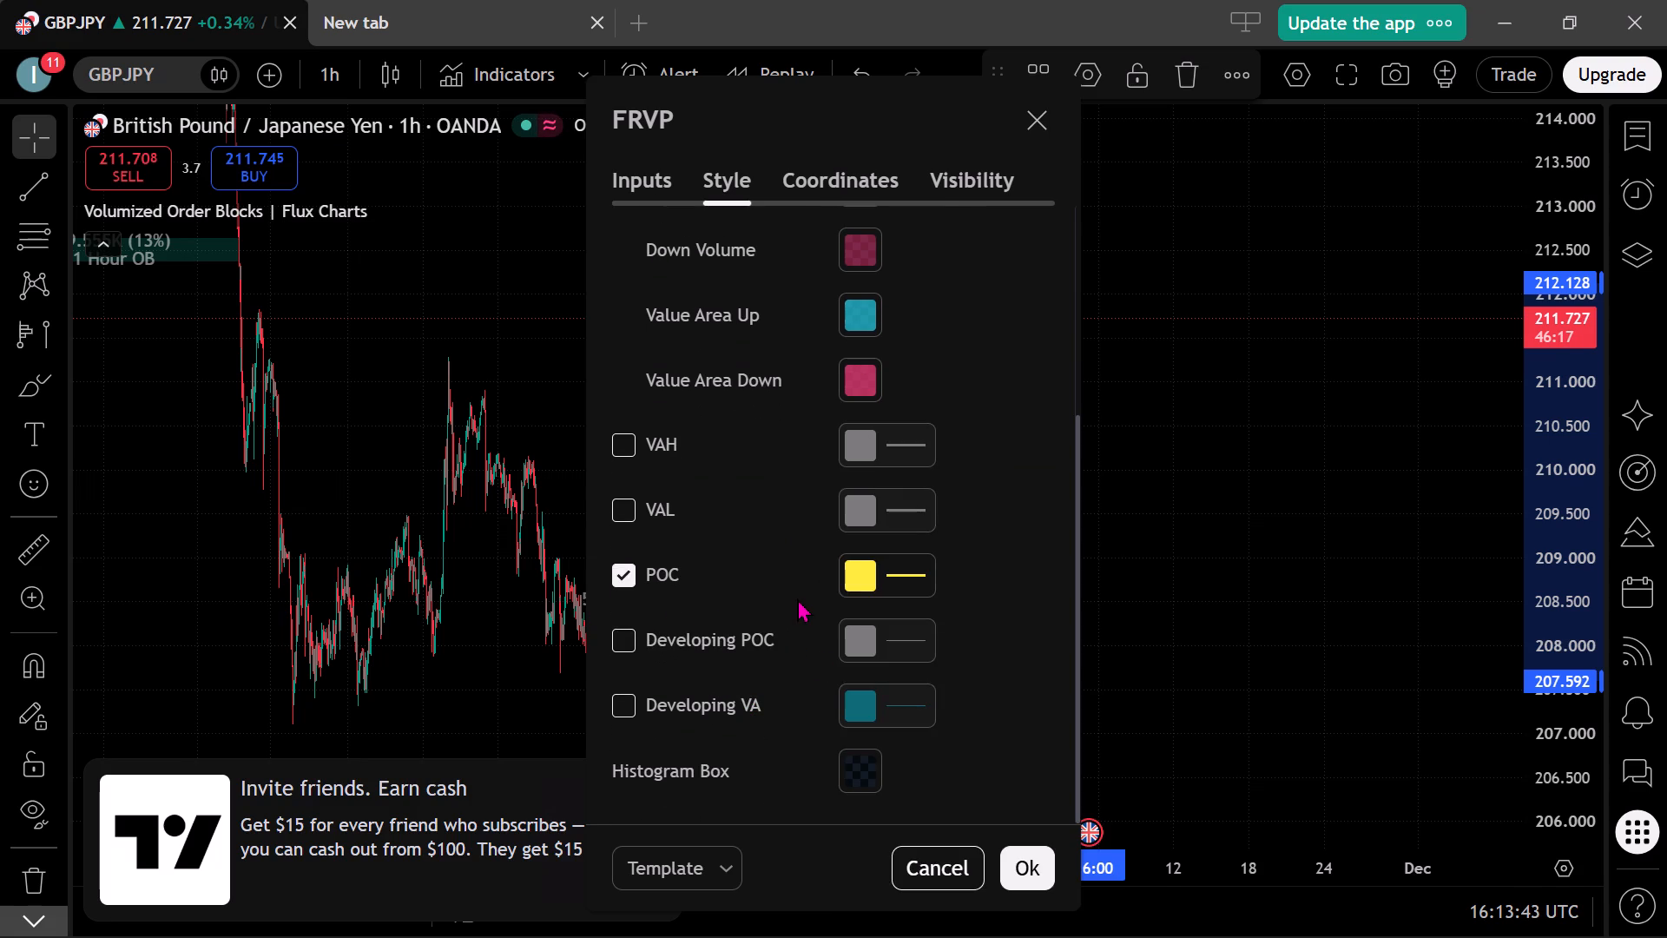
Enable the Developing POC line of the volume profile and colour it red.
scroll(840, 540, down, 2)
scroll(768, 589, down, 2)
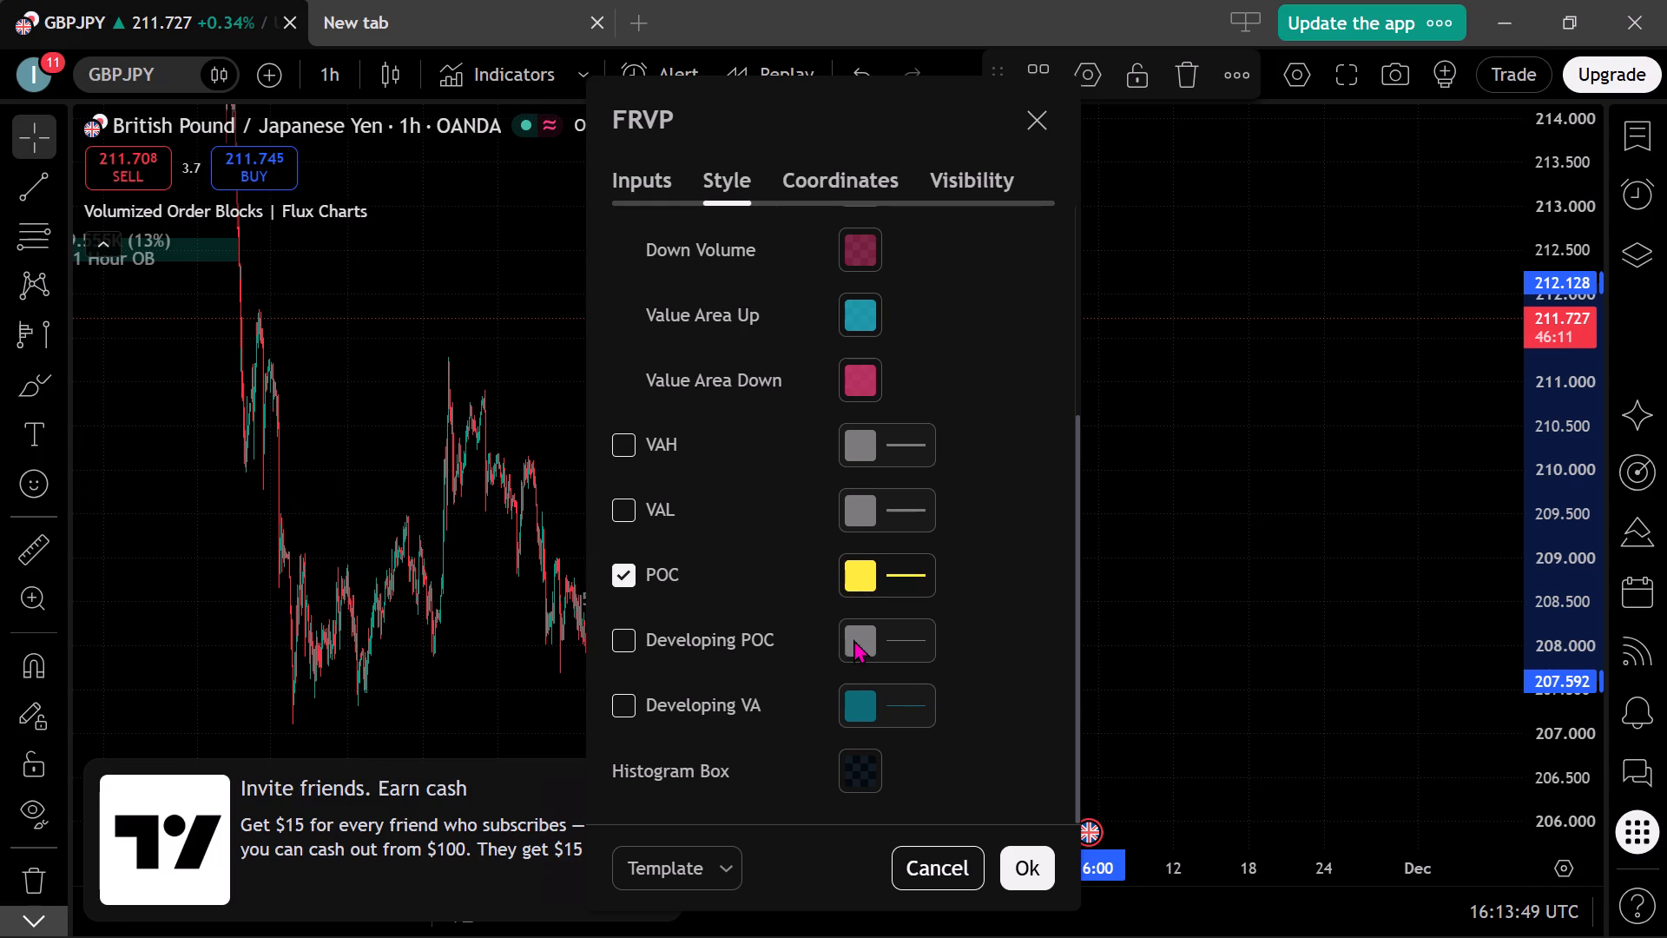
click(853, 639)
click(625, 634)
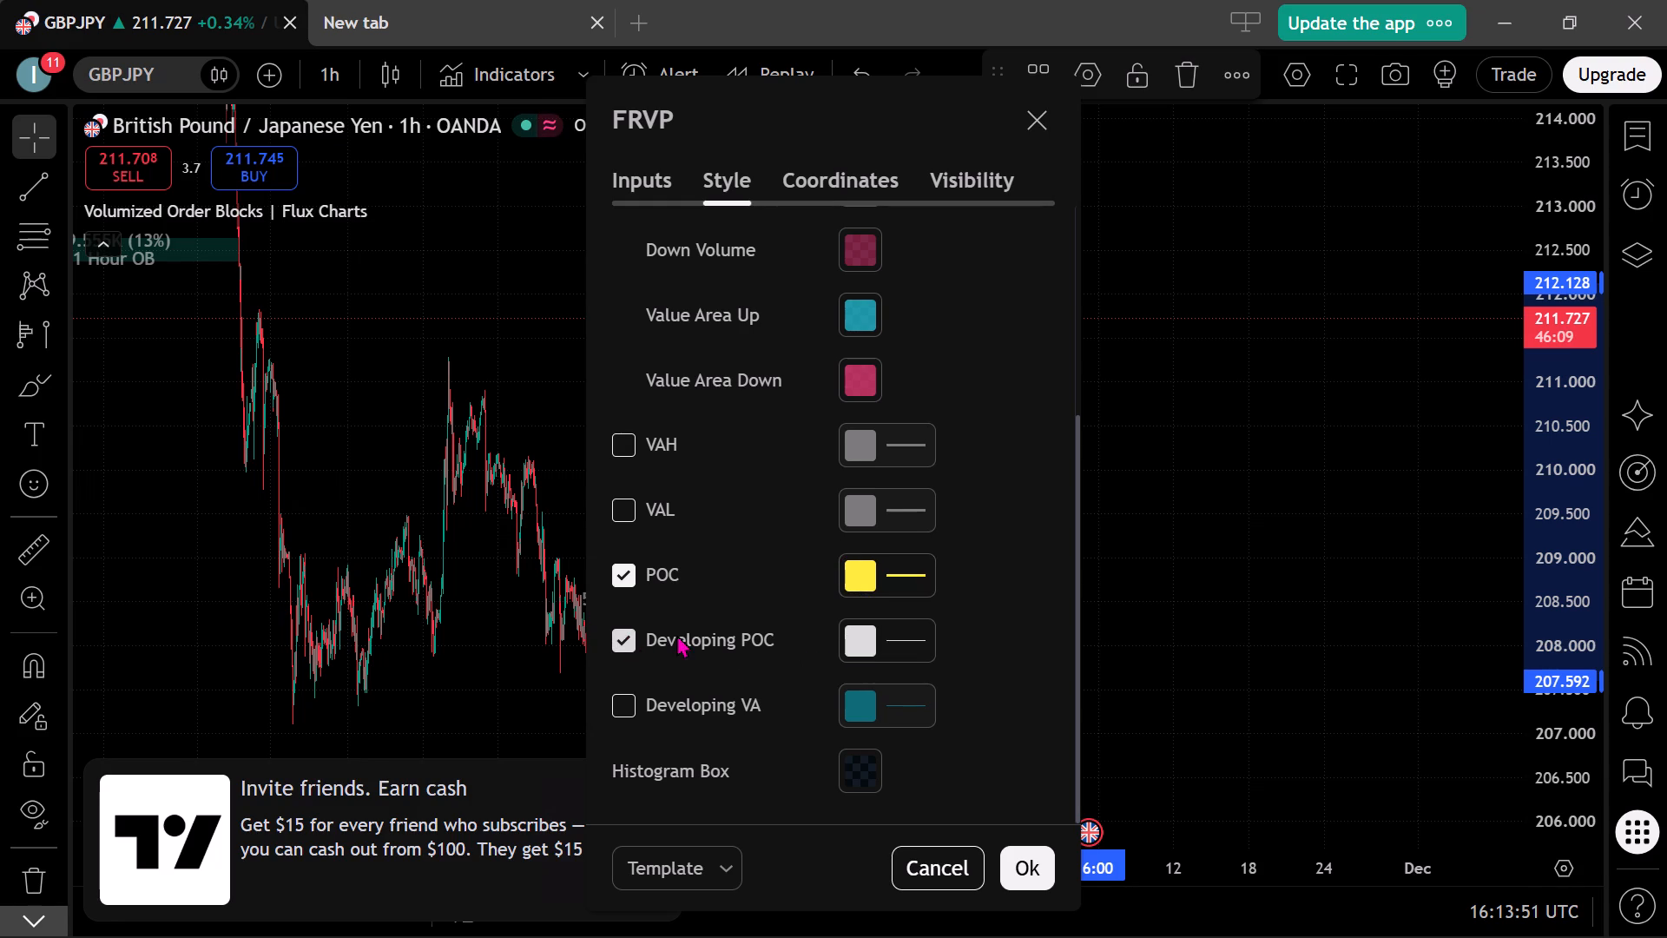
click(860, 635)
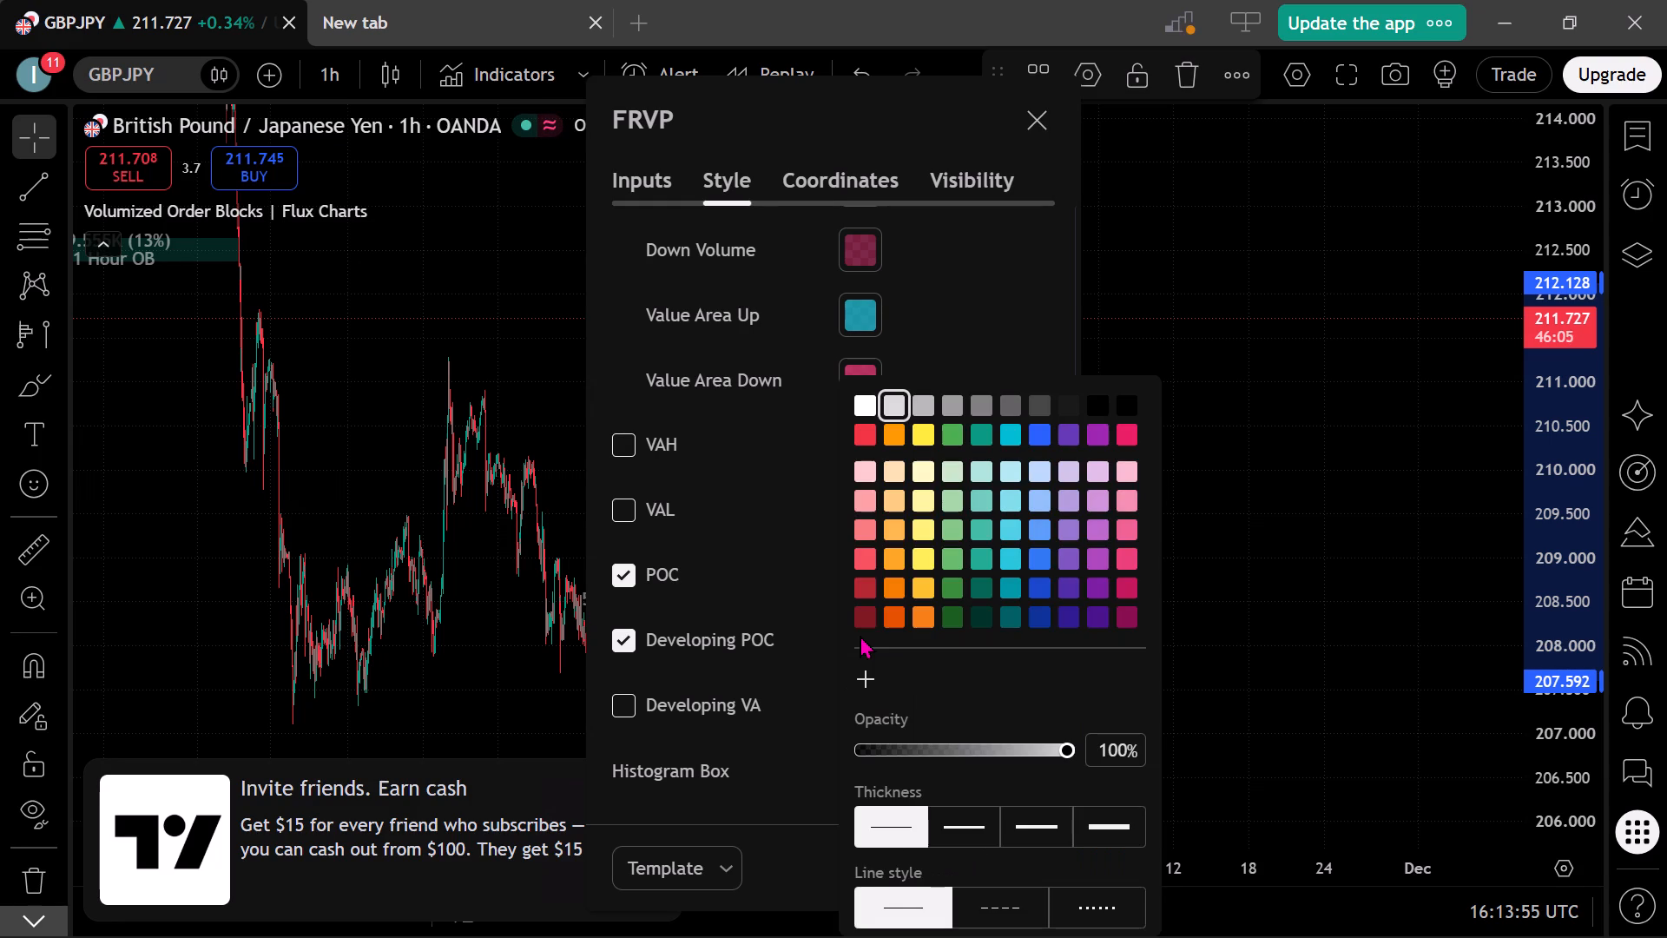
click(862, 436)
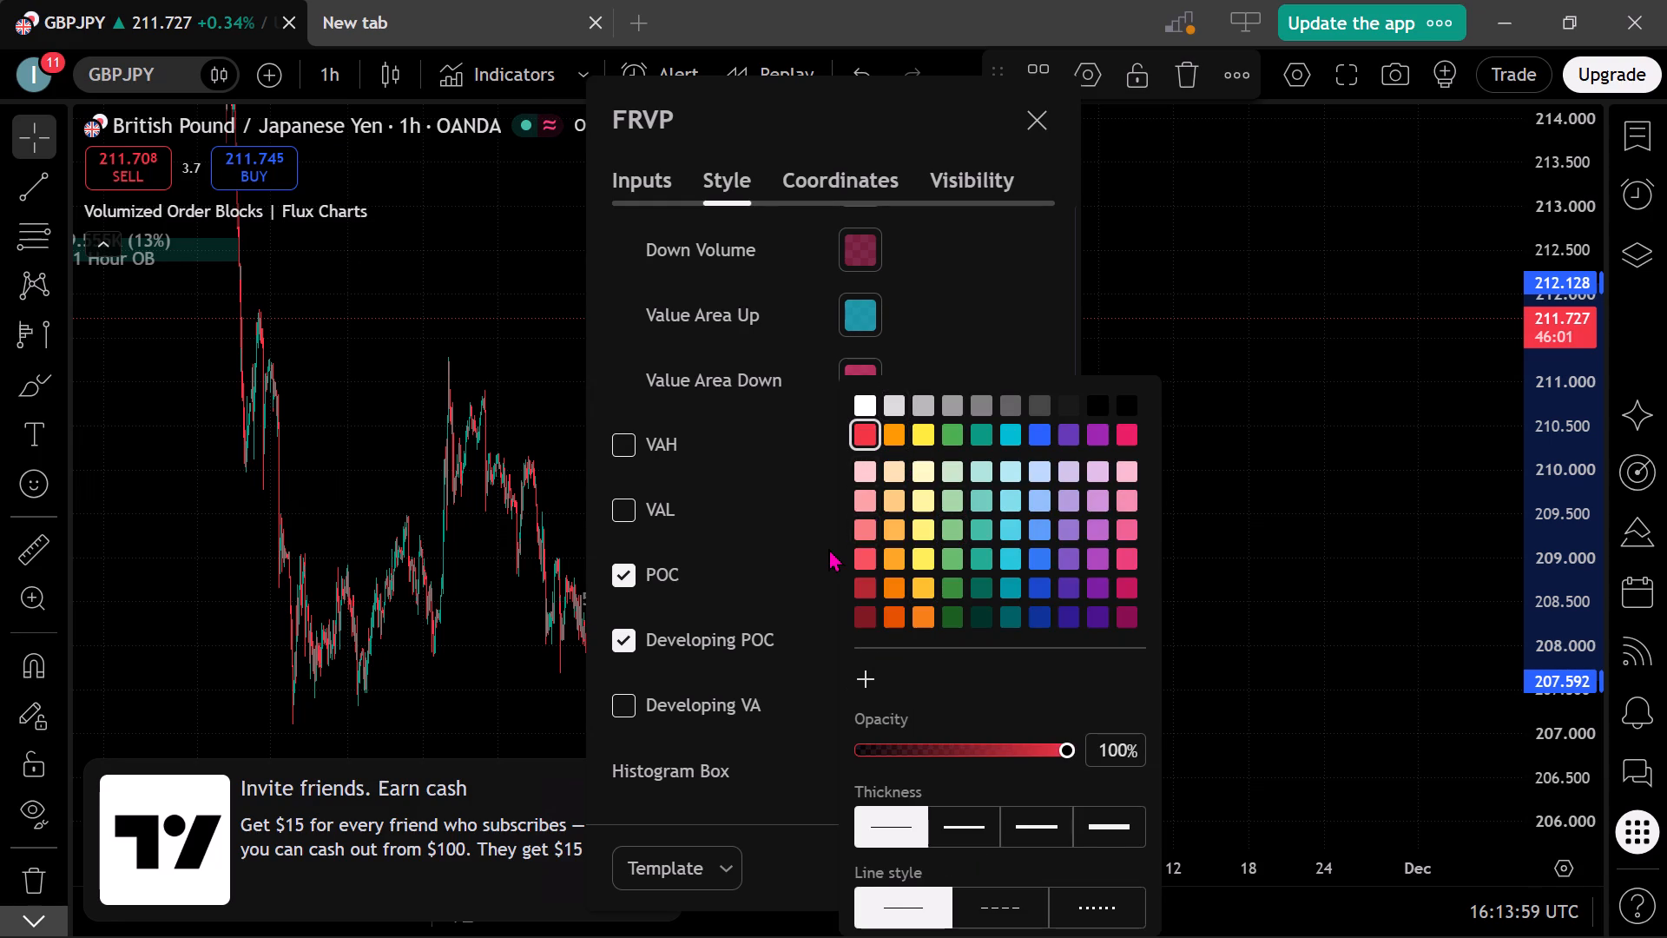
click(828, 548)
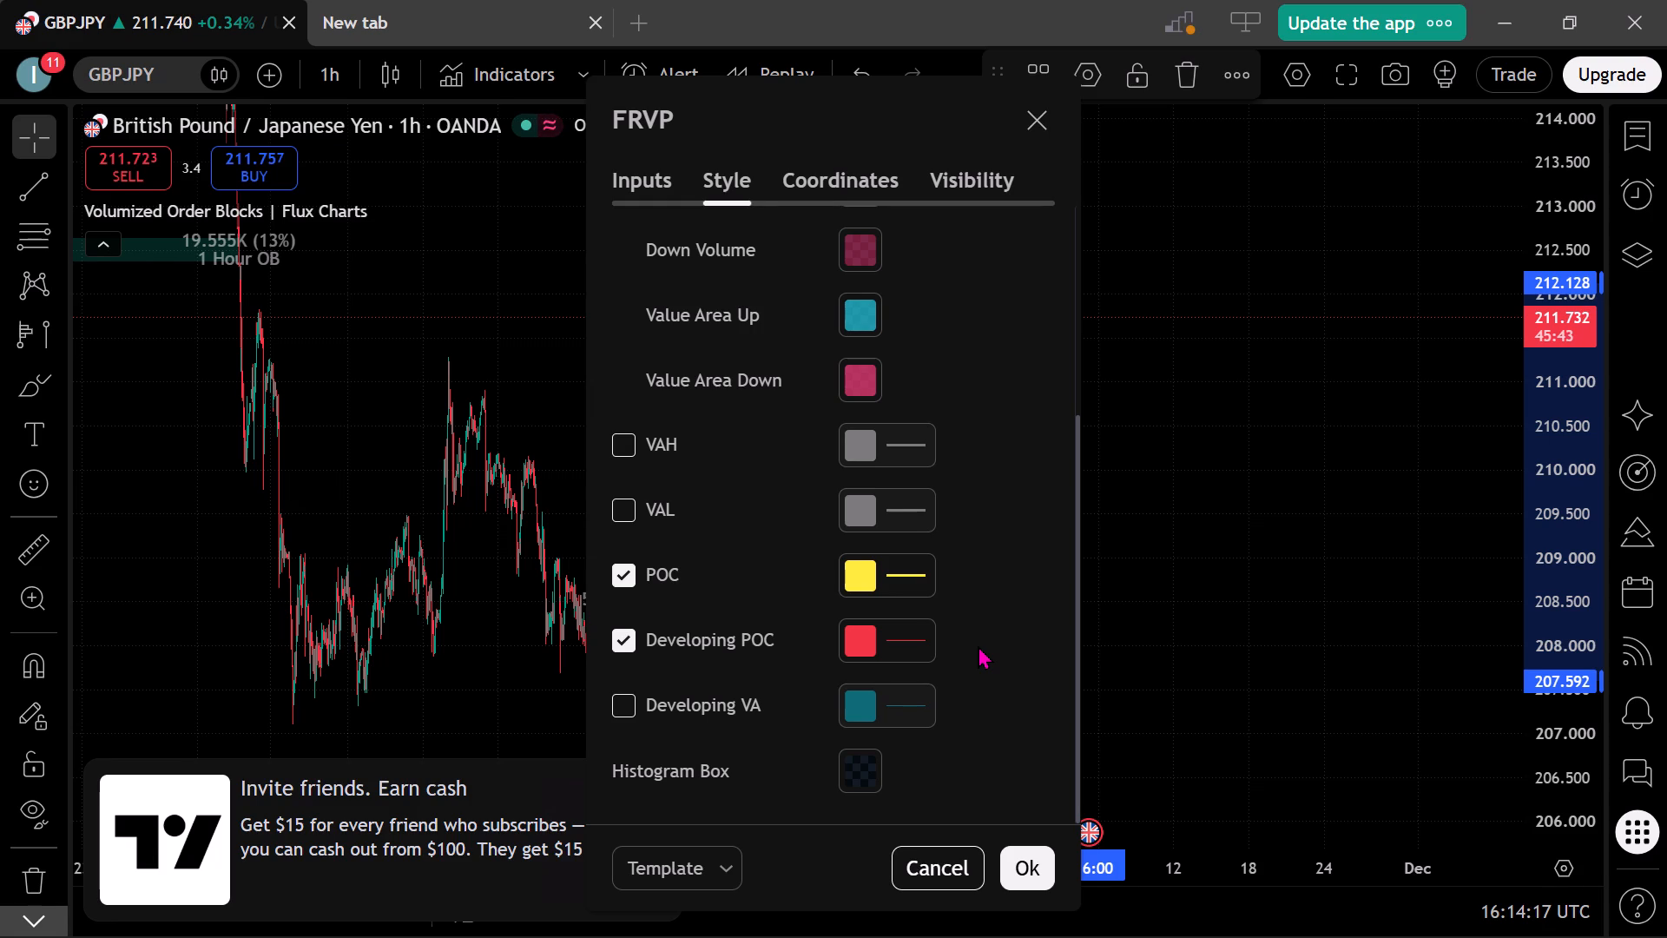
Enable the volume Values display on the fixed range volume profile and apply the style settings.
scroll(978, 645, up, 1)
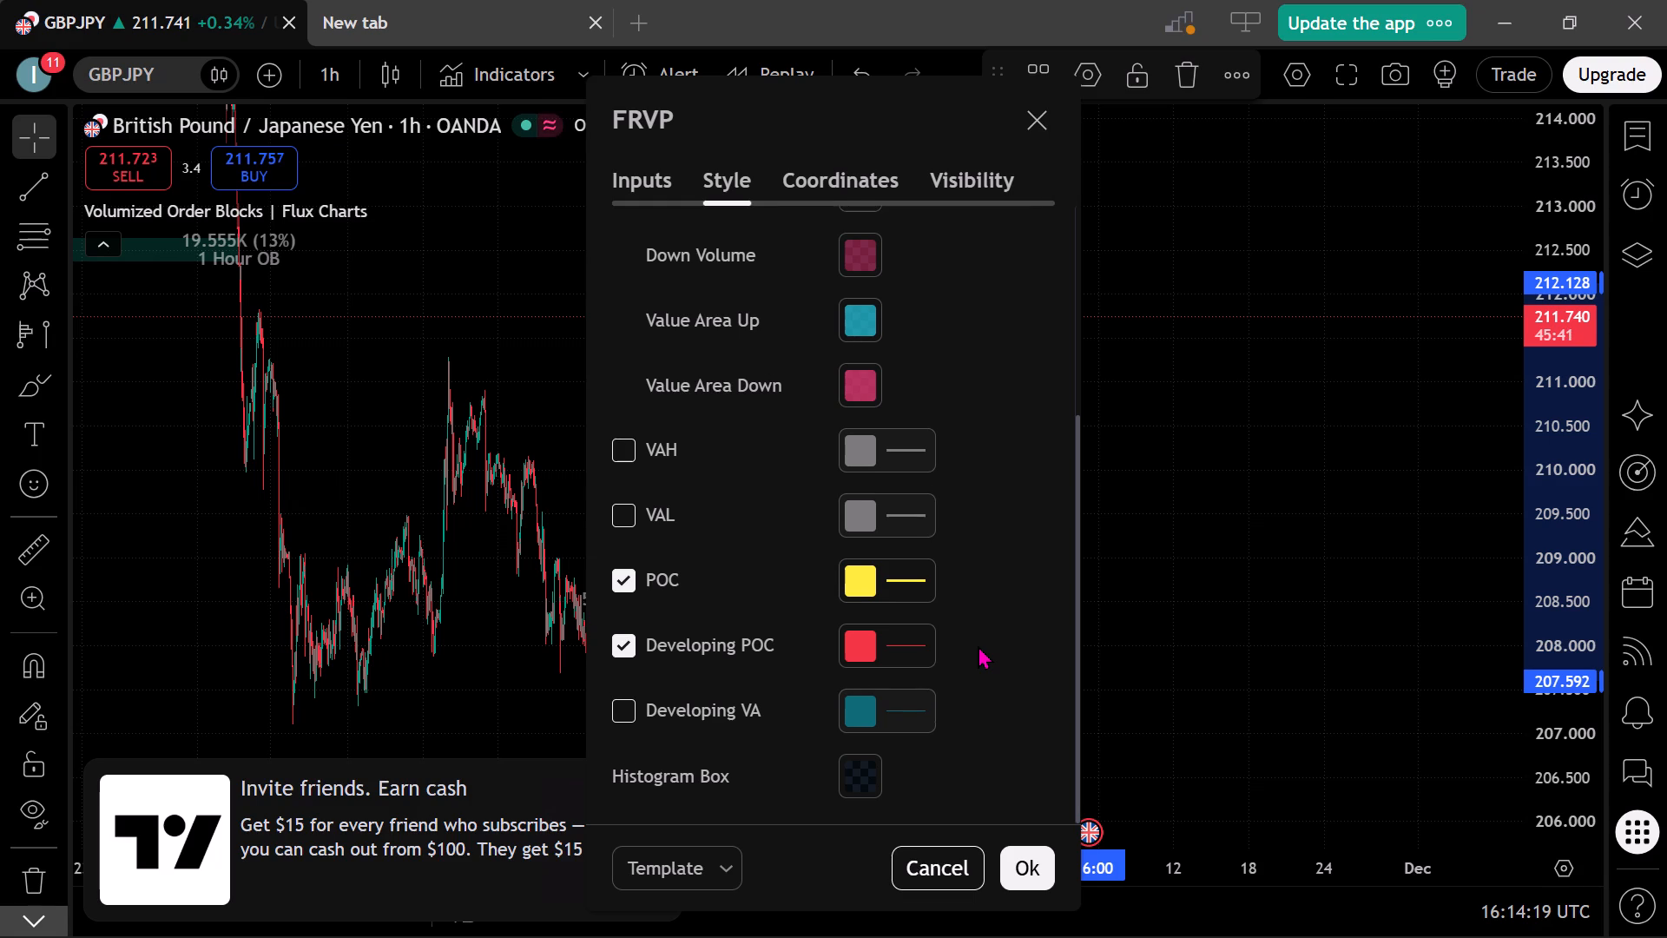
scroll(978, 645, up, 3)
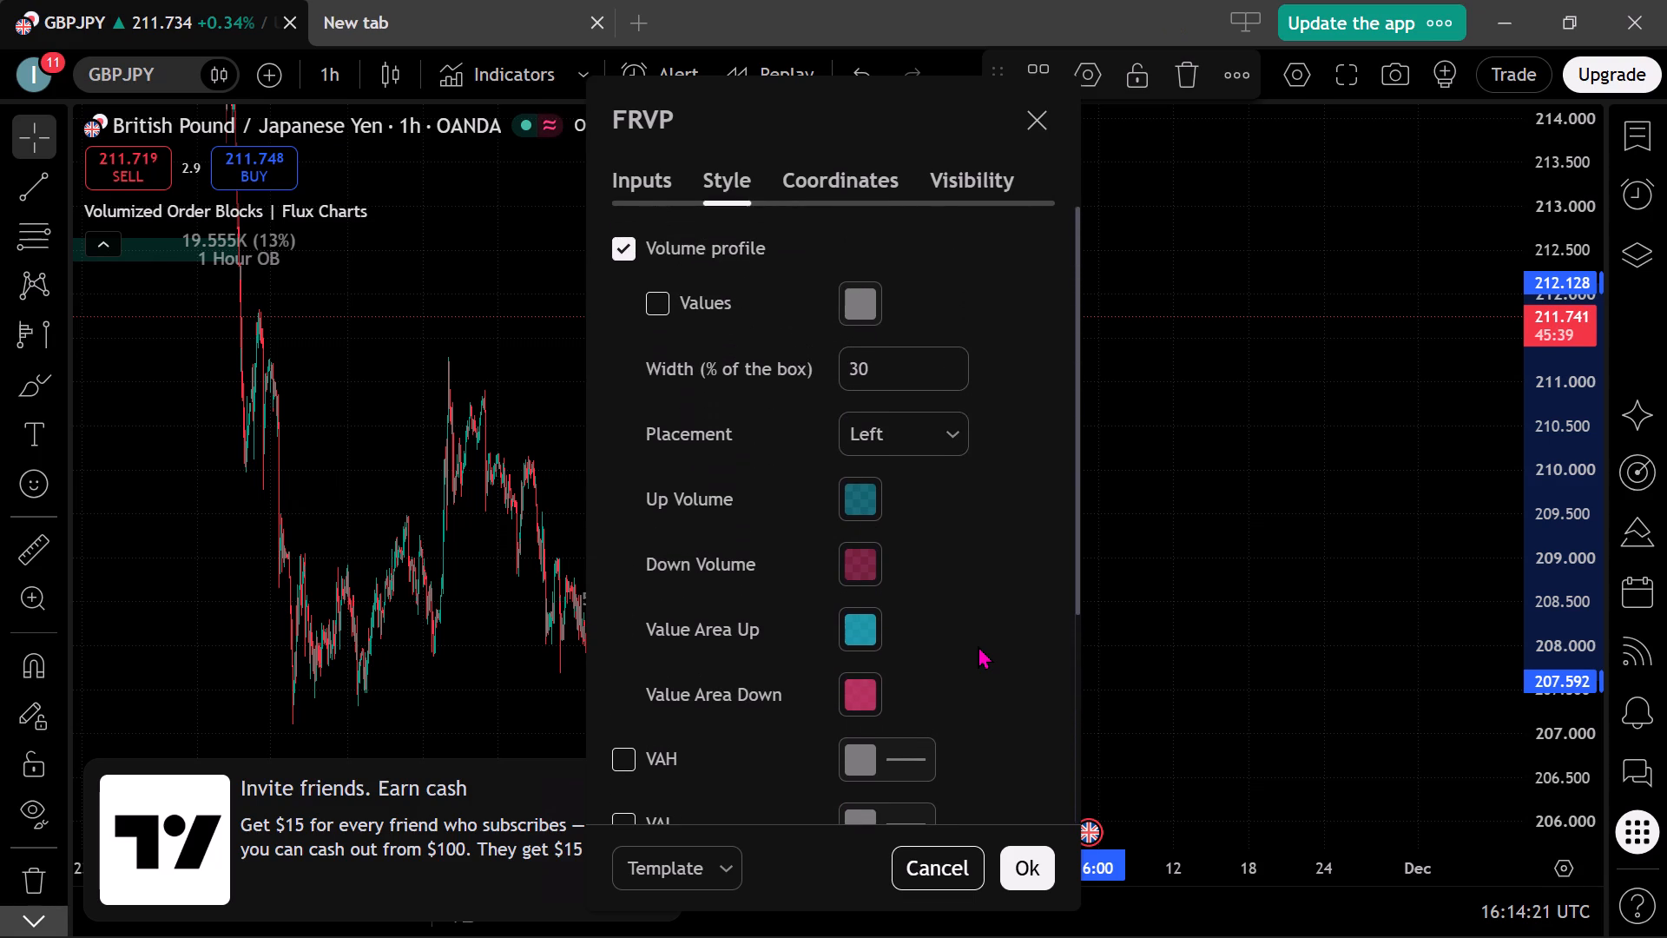
click(659, 294)
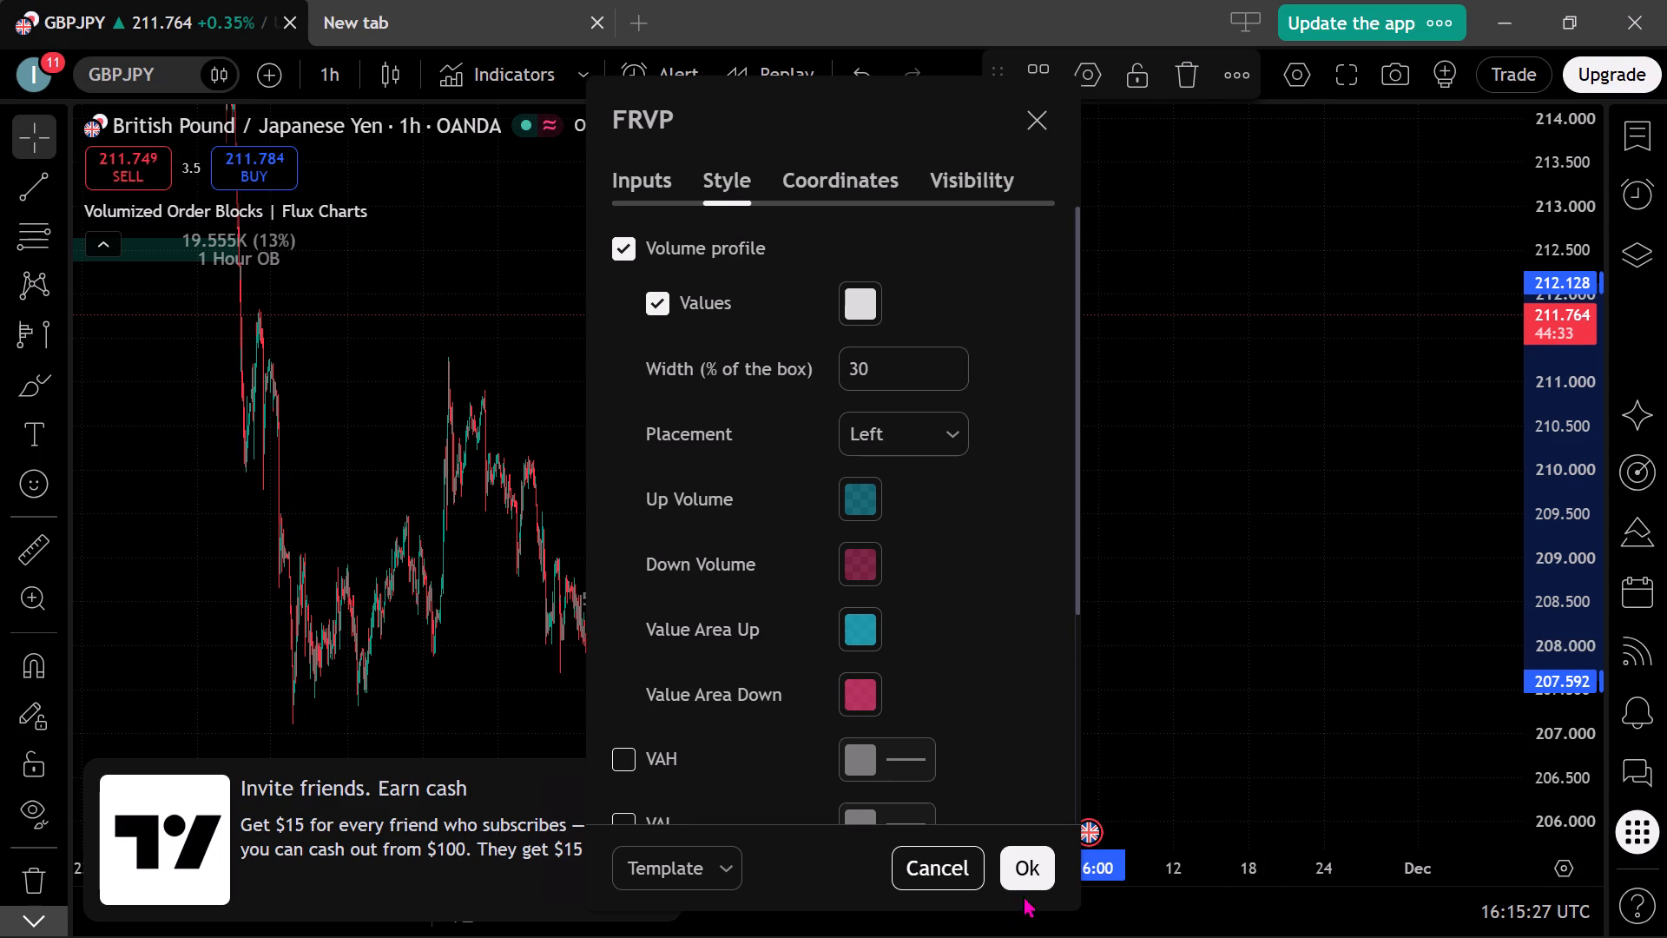
click(1030, 874)
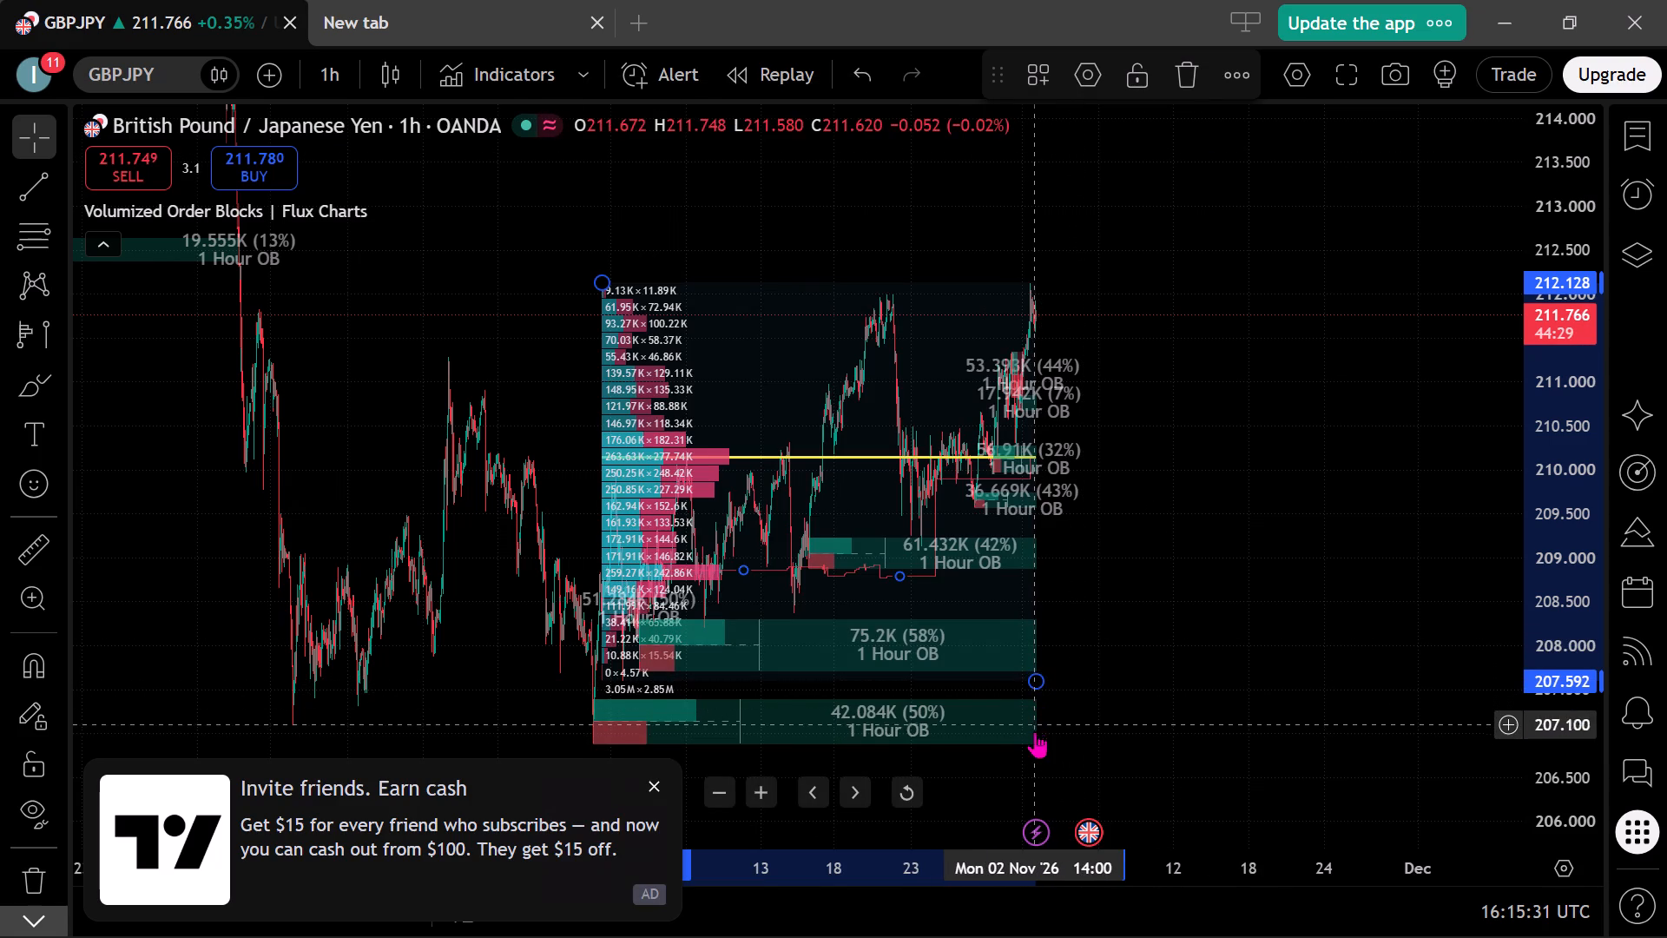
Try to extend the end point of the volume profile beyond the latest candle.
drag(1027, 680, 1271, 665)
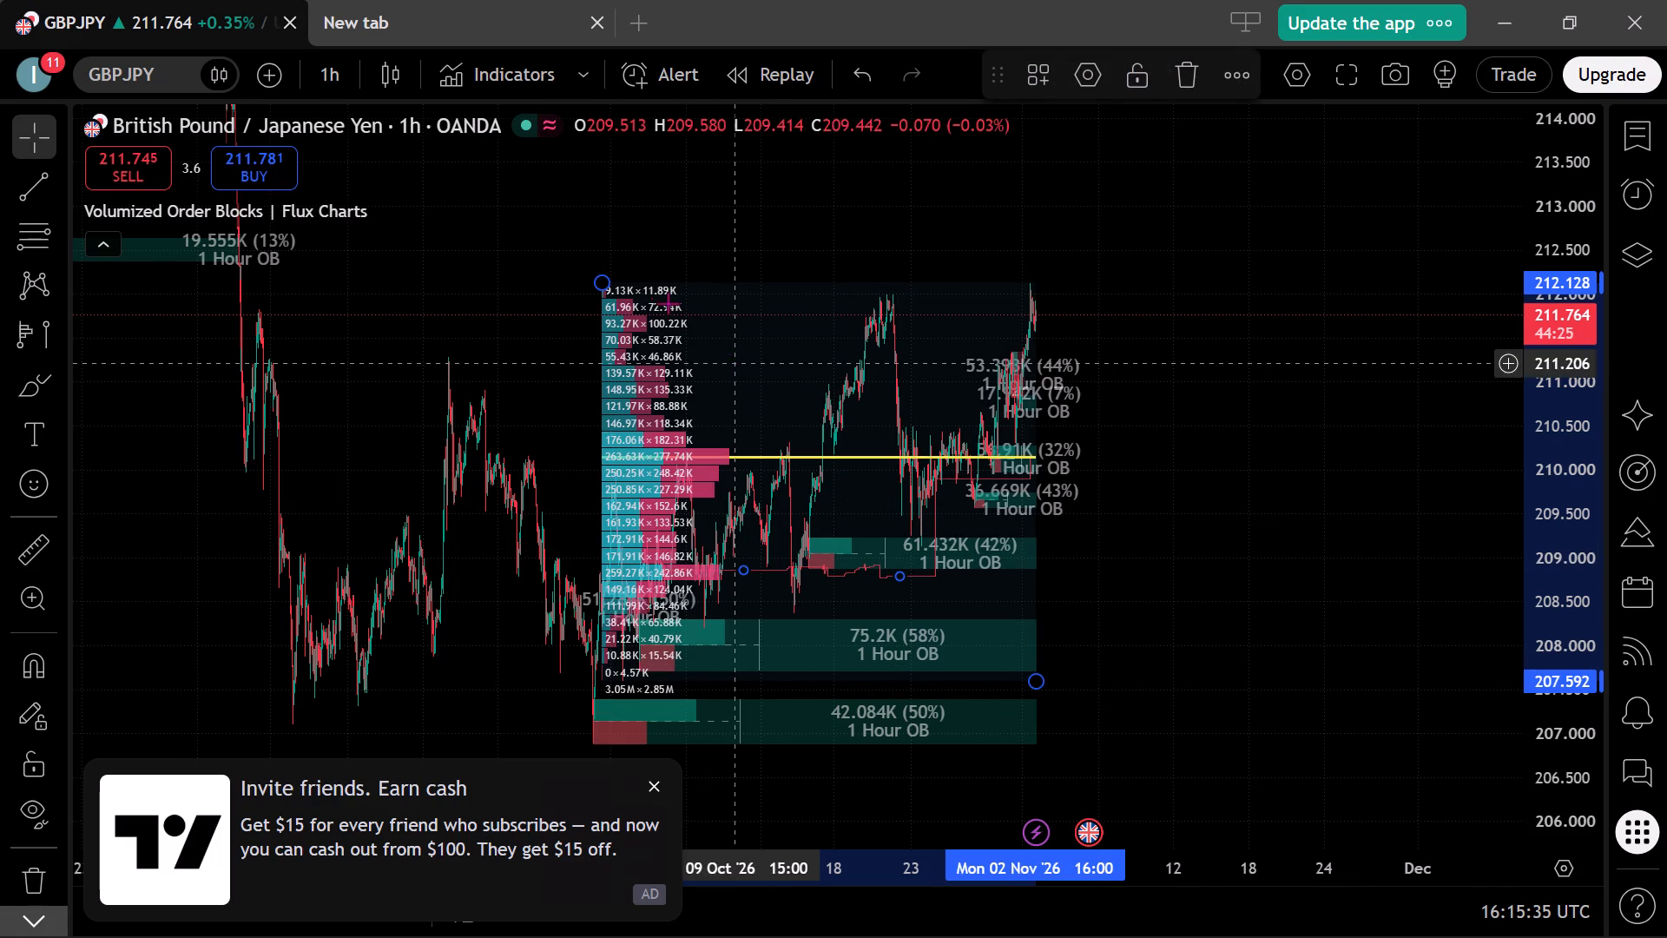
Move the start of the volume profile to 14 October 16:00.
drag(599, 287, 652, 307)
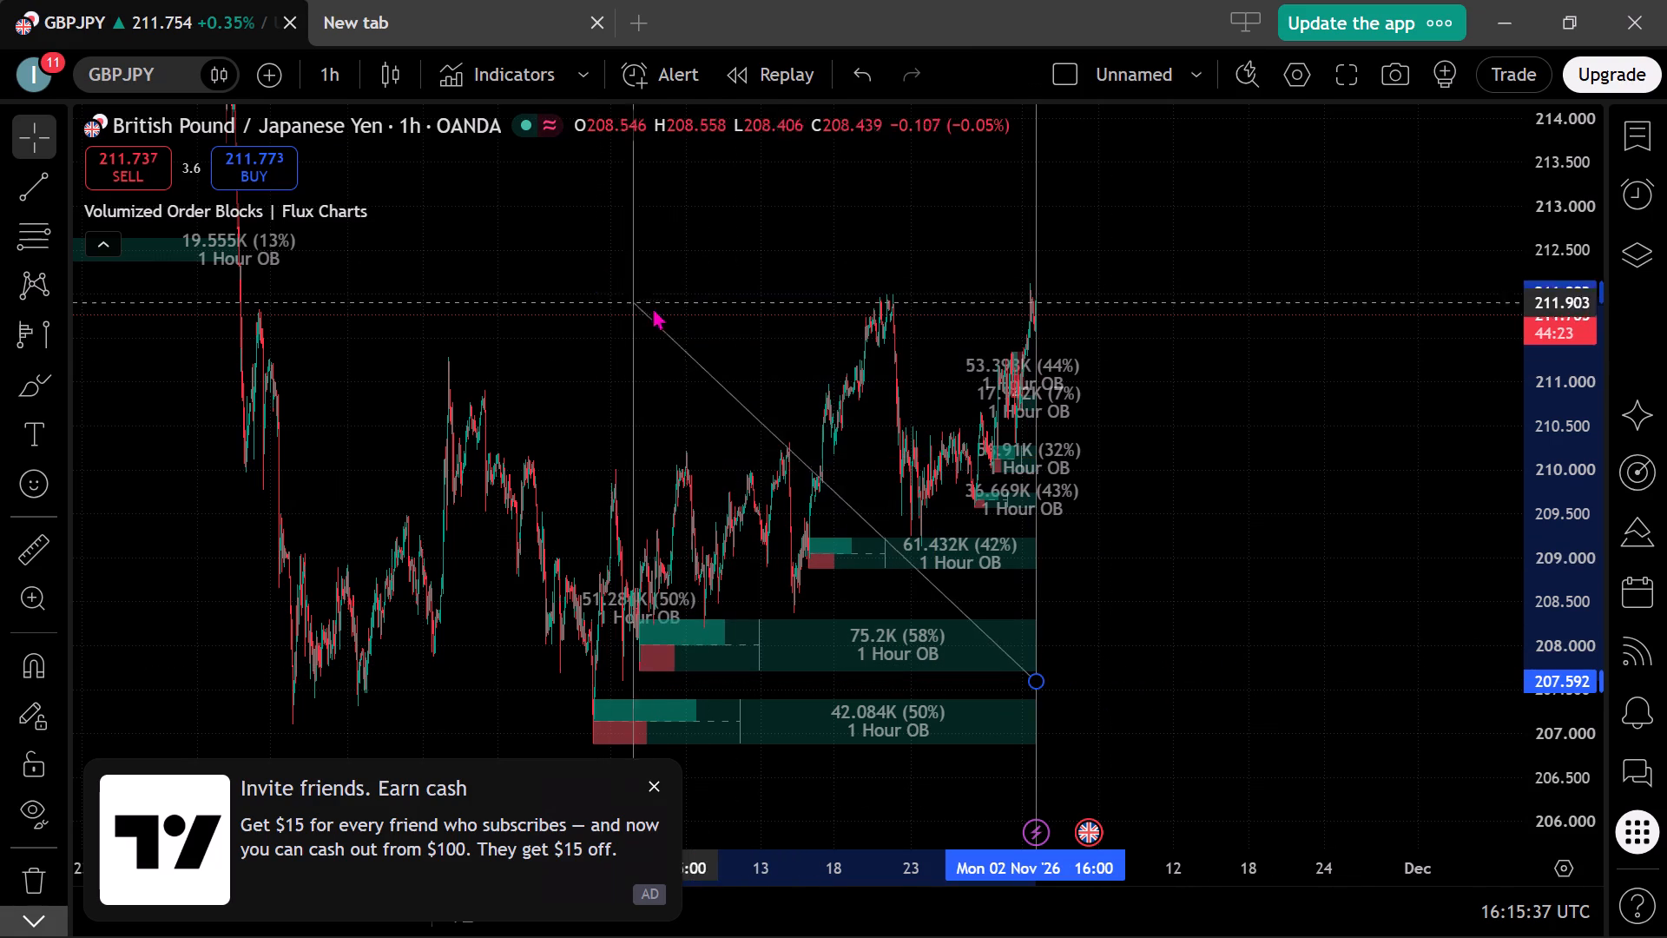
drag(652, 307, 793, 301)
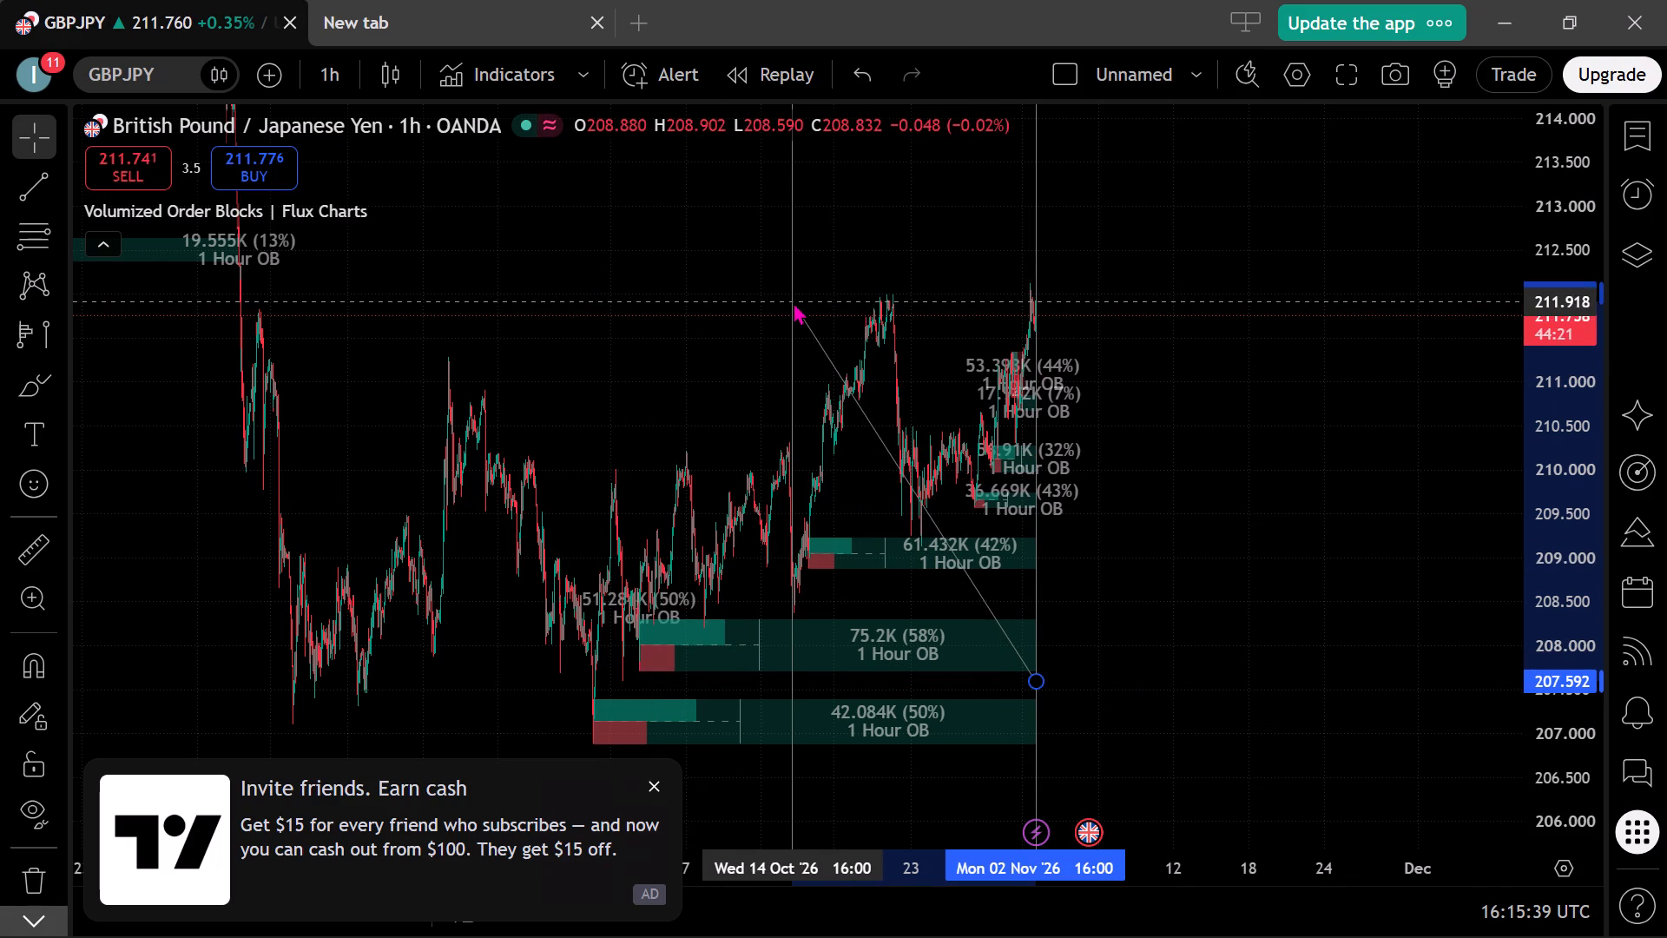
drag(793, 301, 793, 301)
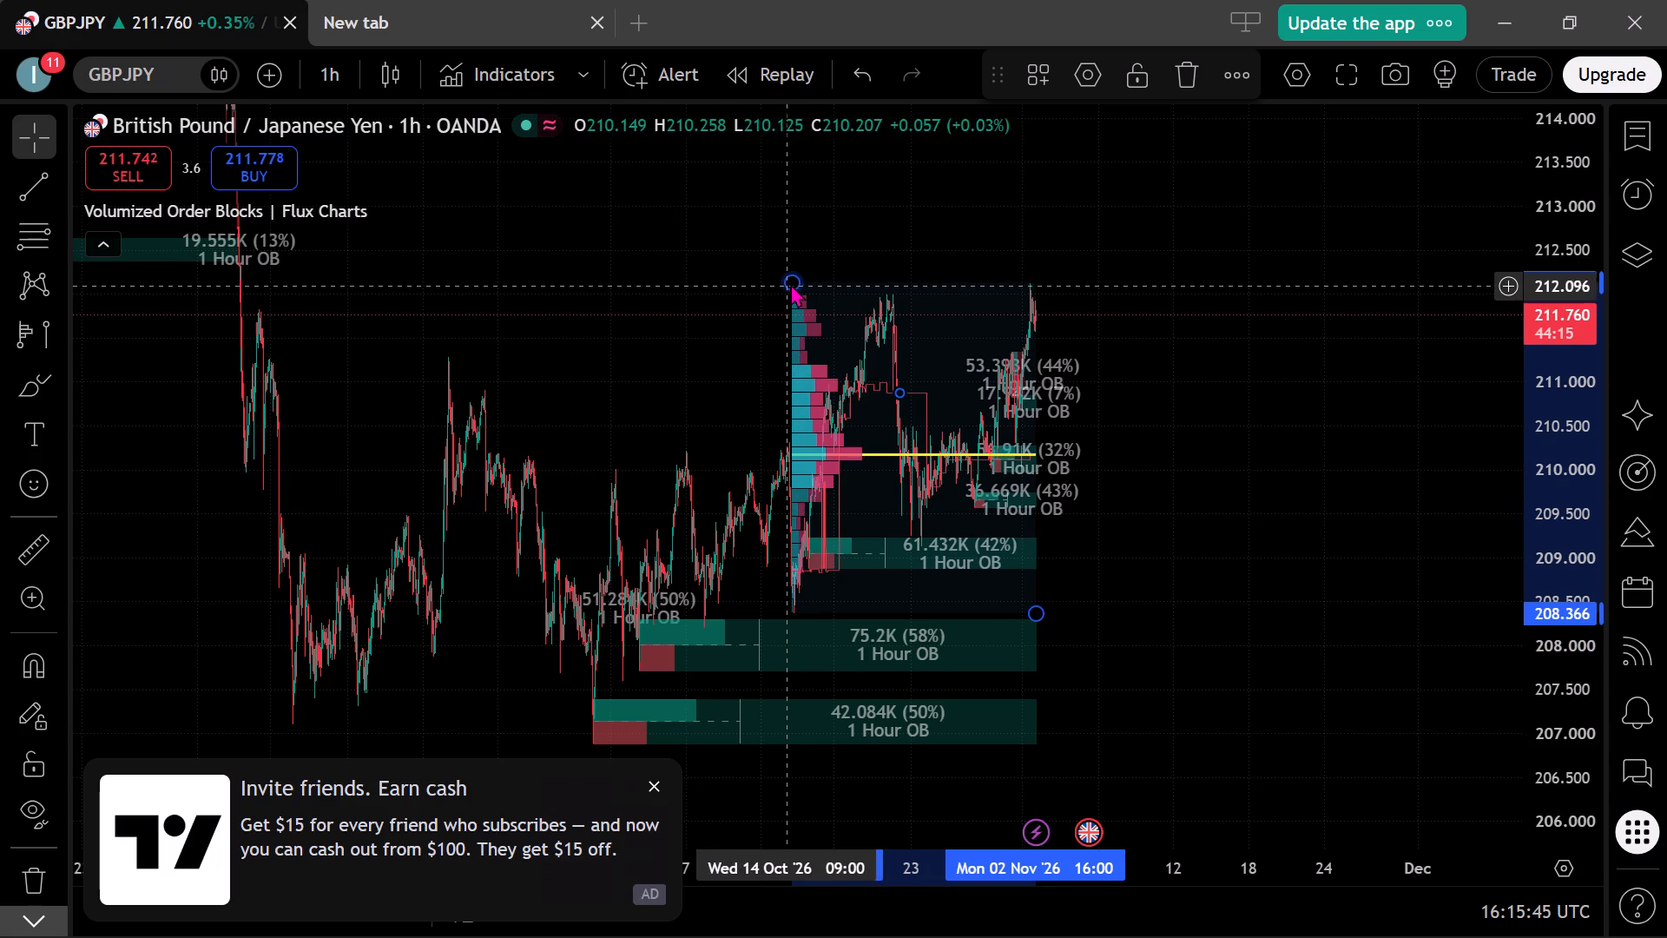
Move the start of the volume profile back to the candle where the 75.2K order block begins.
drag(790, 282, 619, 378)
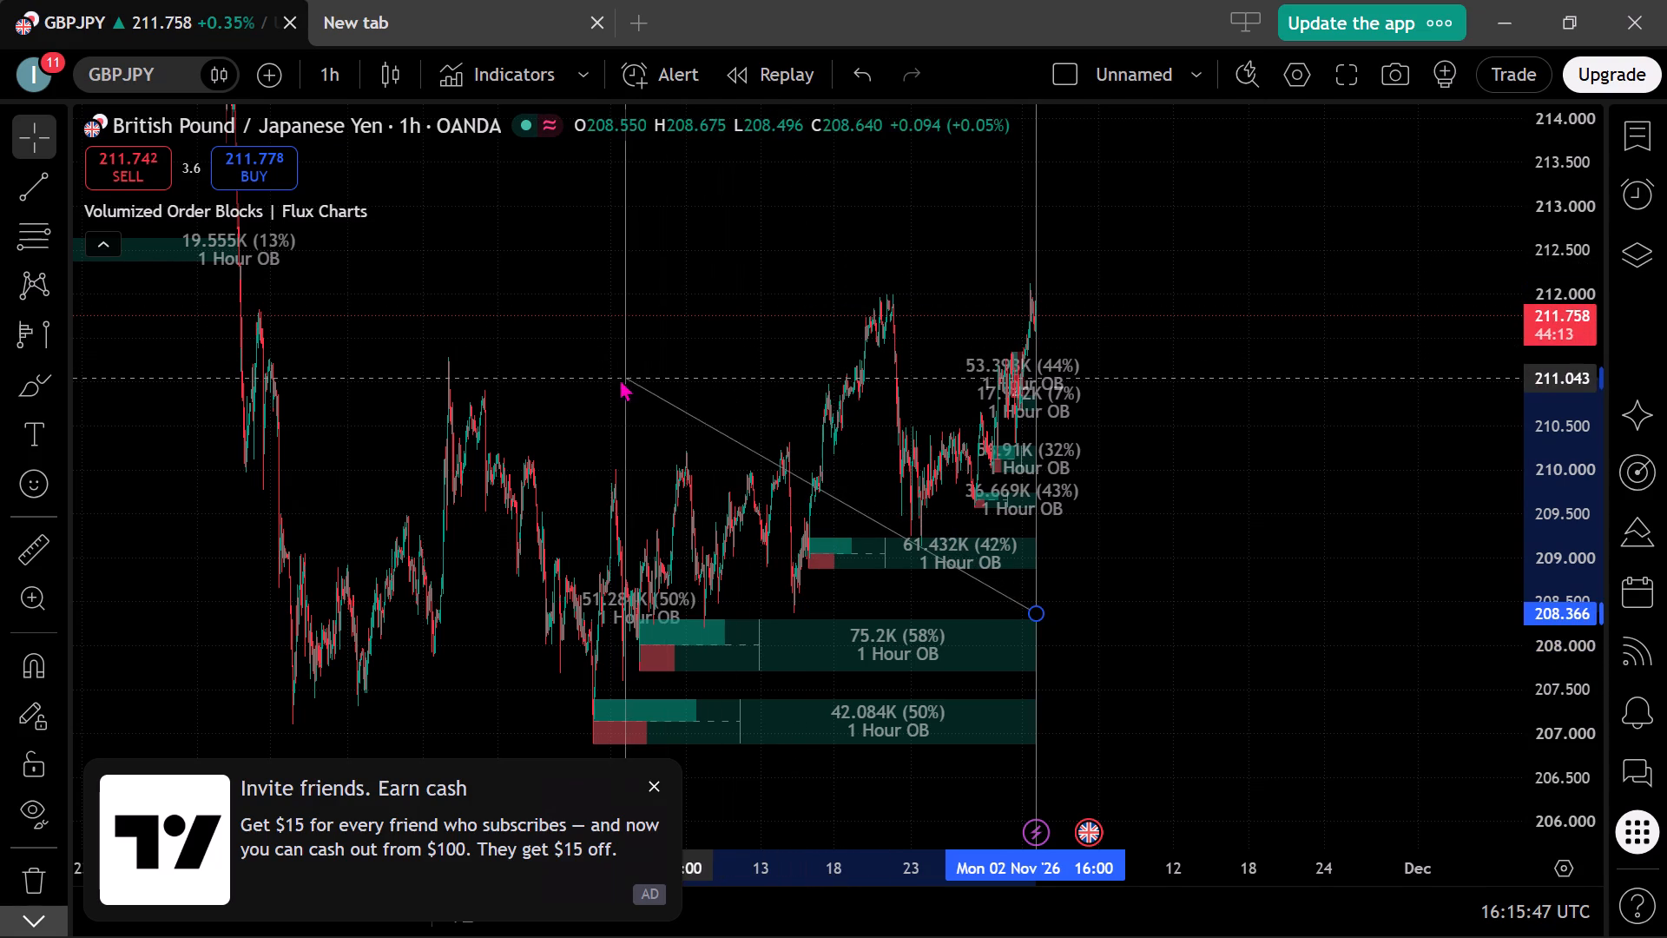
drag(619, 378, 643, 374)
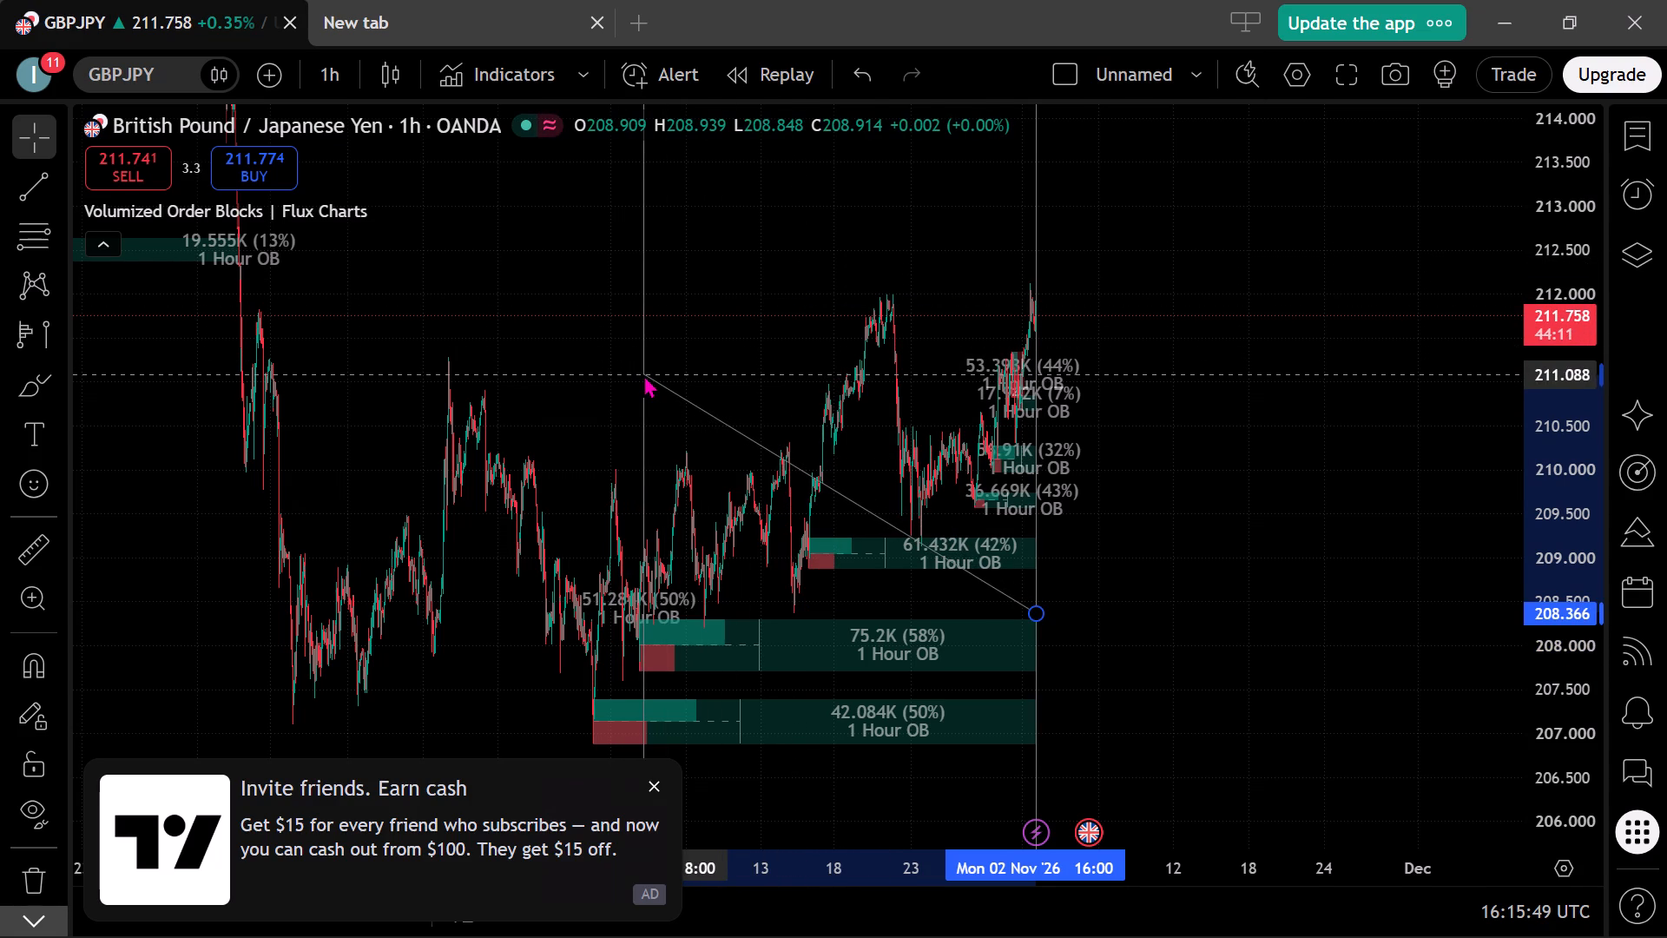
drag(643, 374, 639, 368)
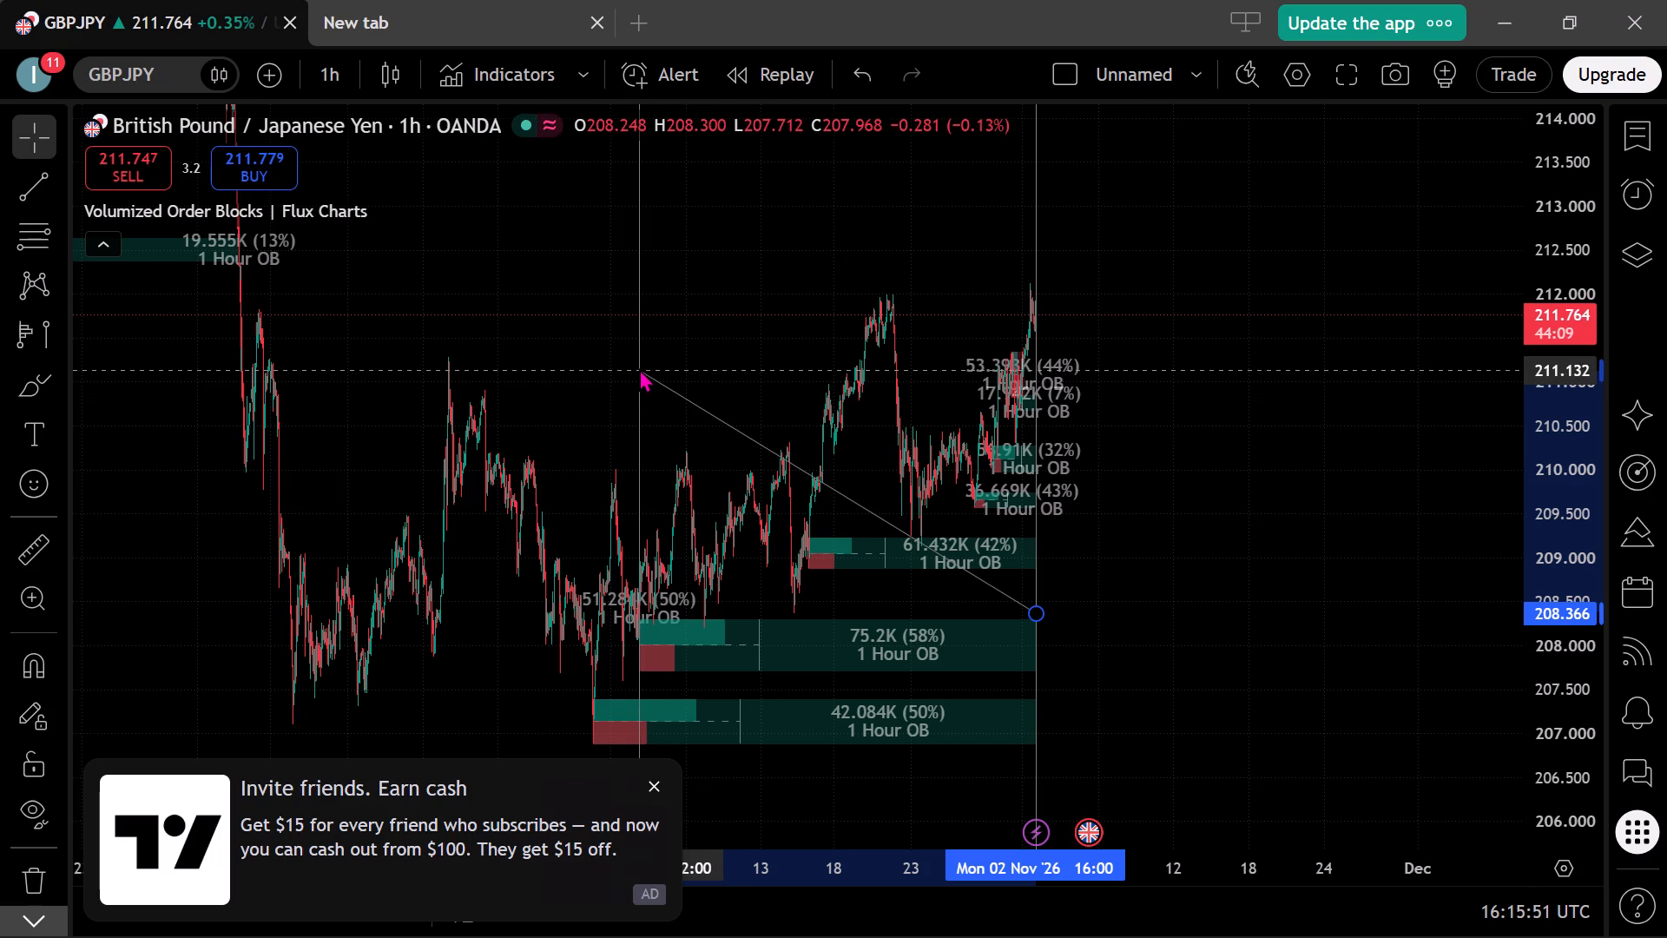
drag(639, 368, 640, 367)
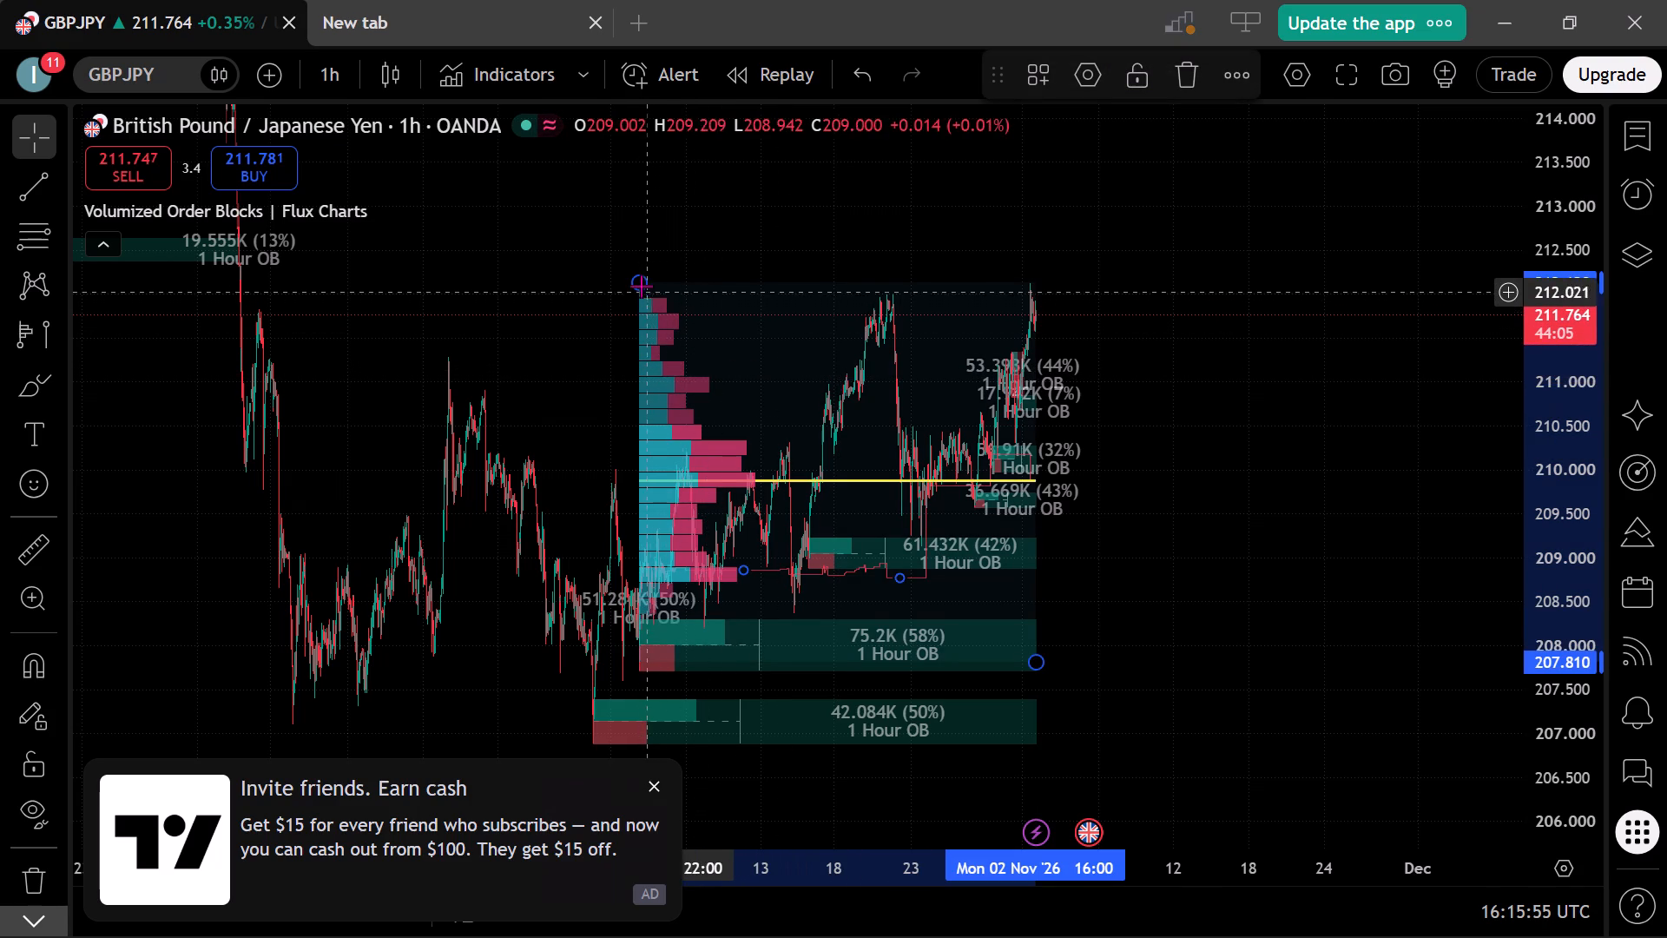
Move the start of the volume profile to the swing low where the 42.084K order block begins, around 30 September.
drag(637, 285, 598, 319)
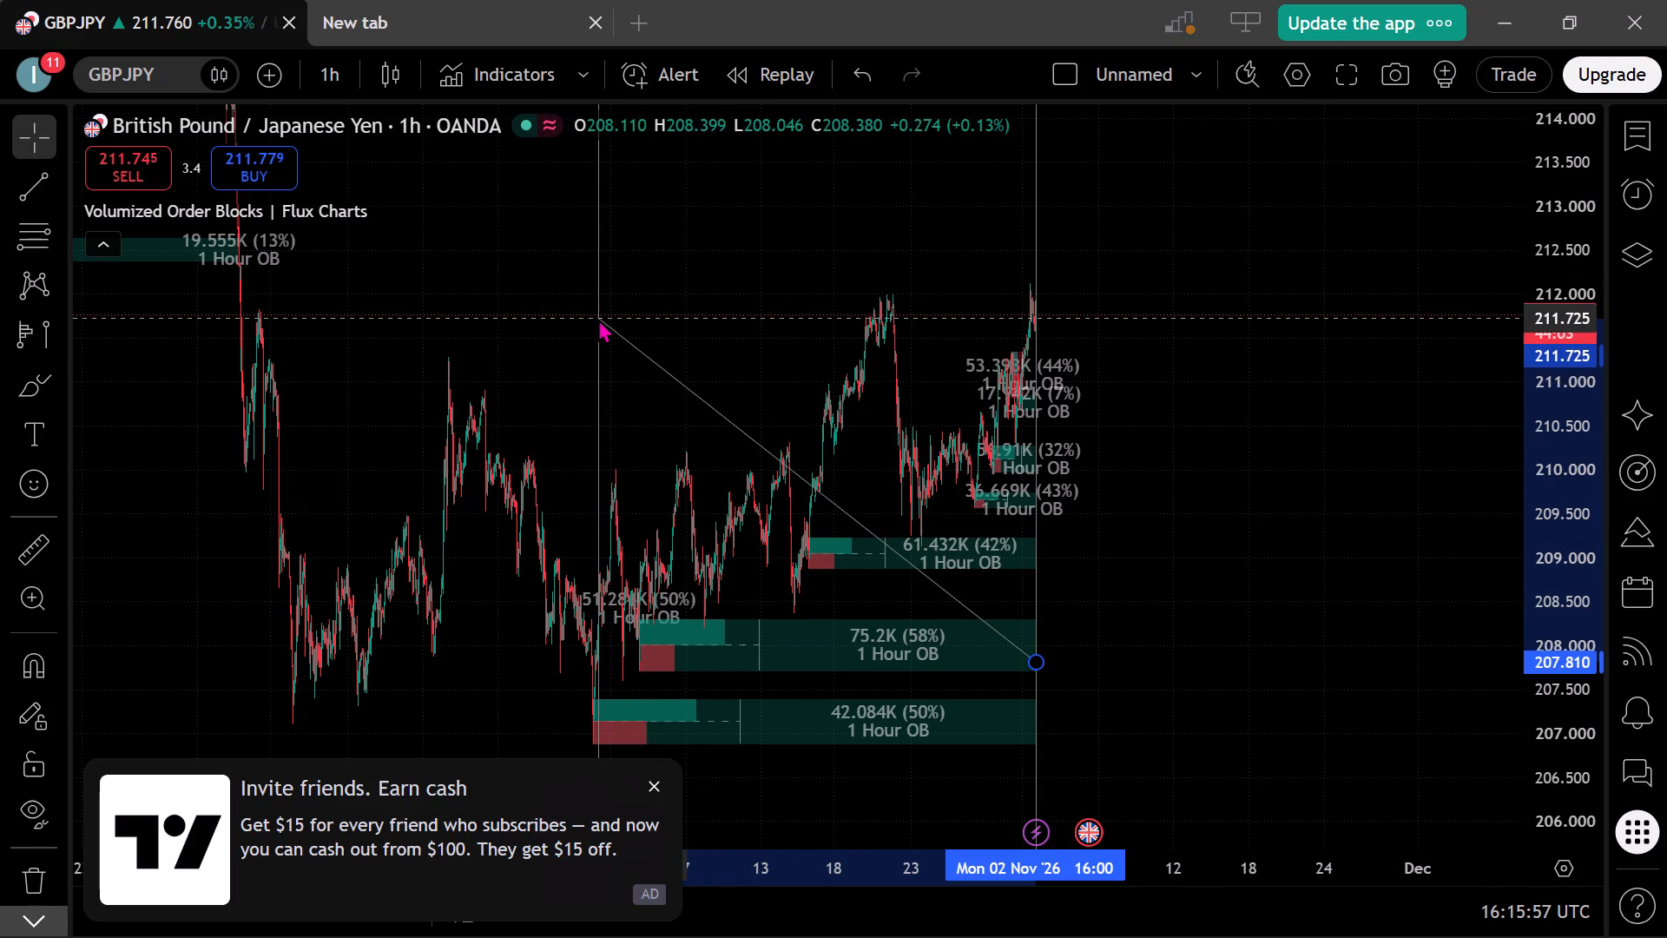
drag(598, 319, 597, 319)
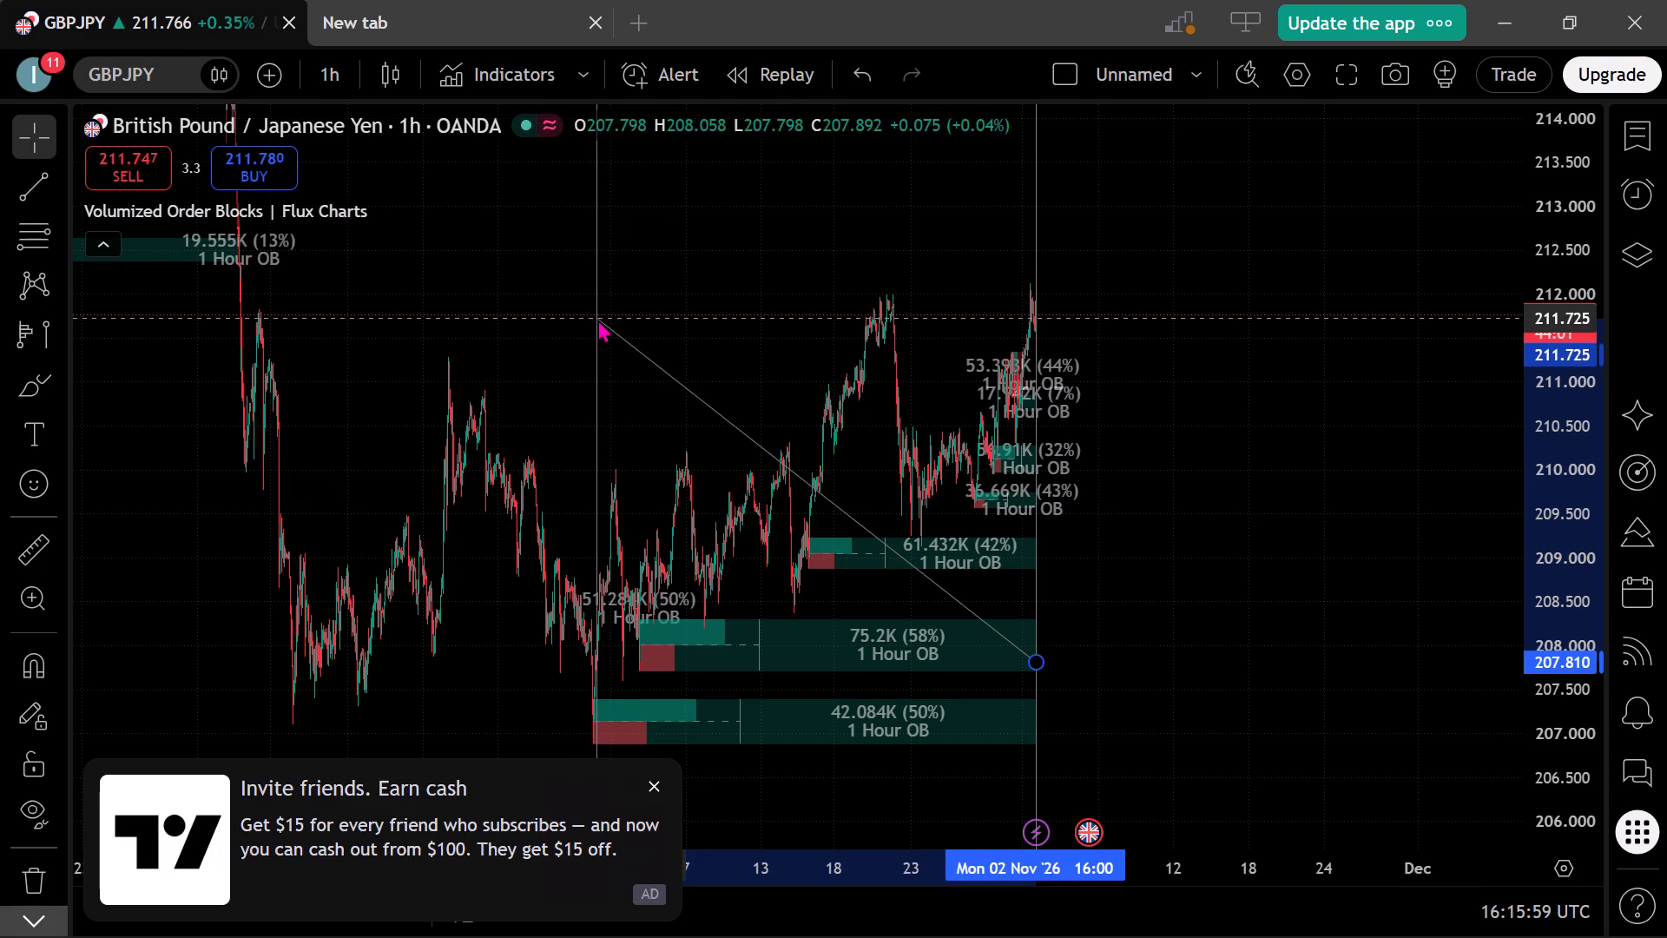
drag(597, 319, 592, 319)
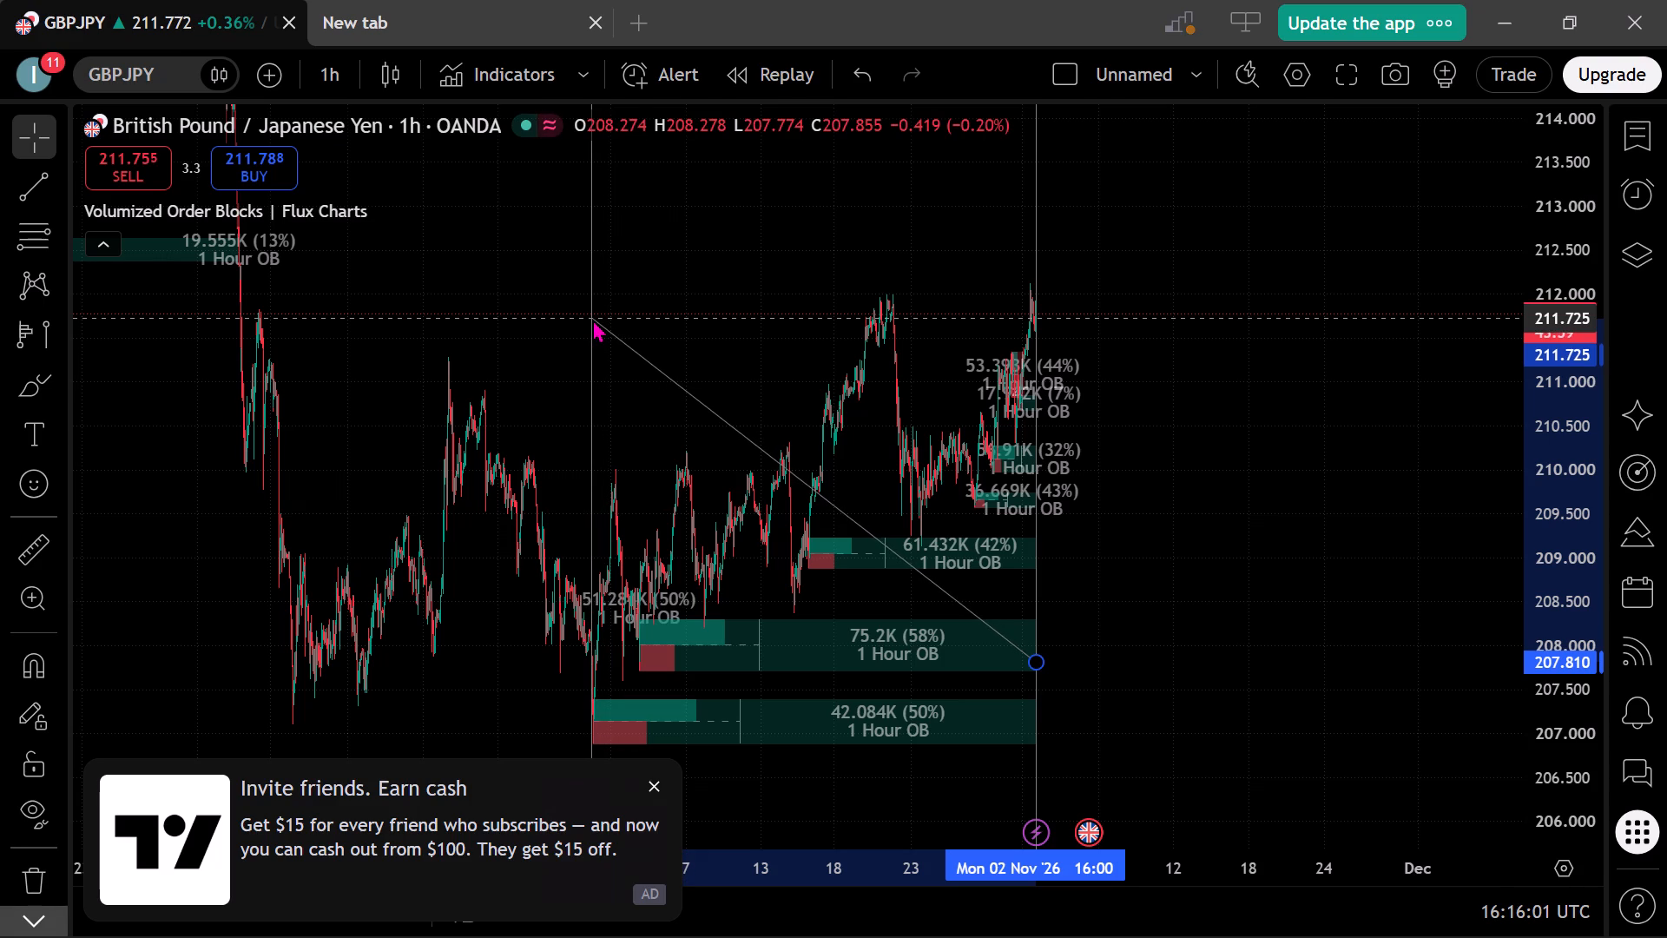